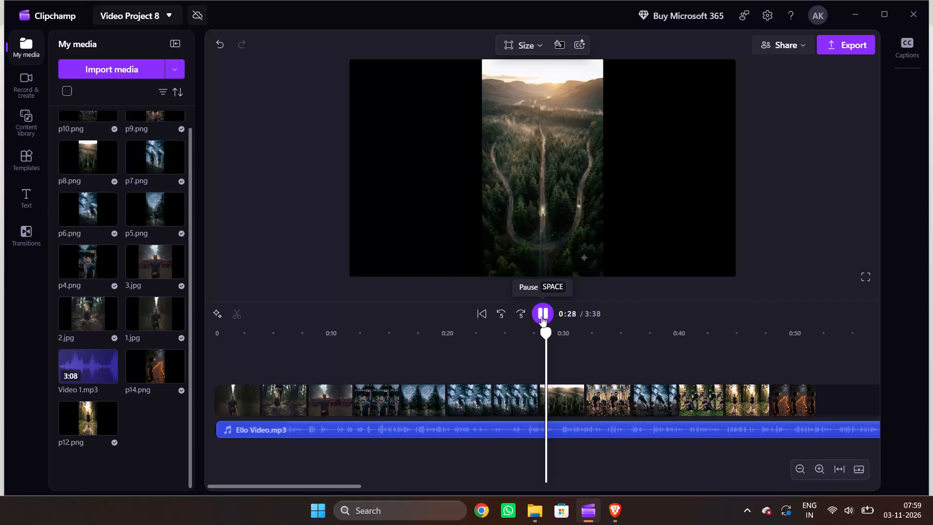
Switch to the Brave browser and open a new tab.
{"action": "left_click", "coordinate": [617, 515]}
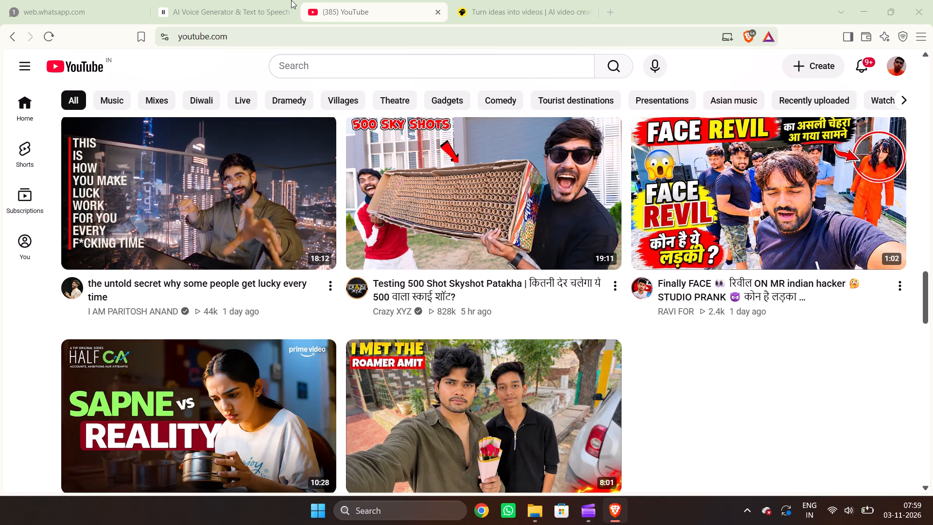
{"action": "left_click", "coordinate": [608, 15]}
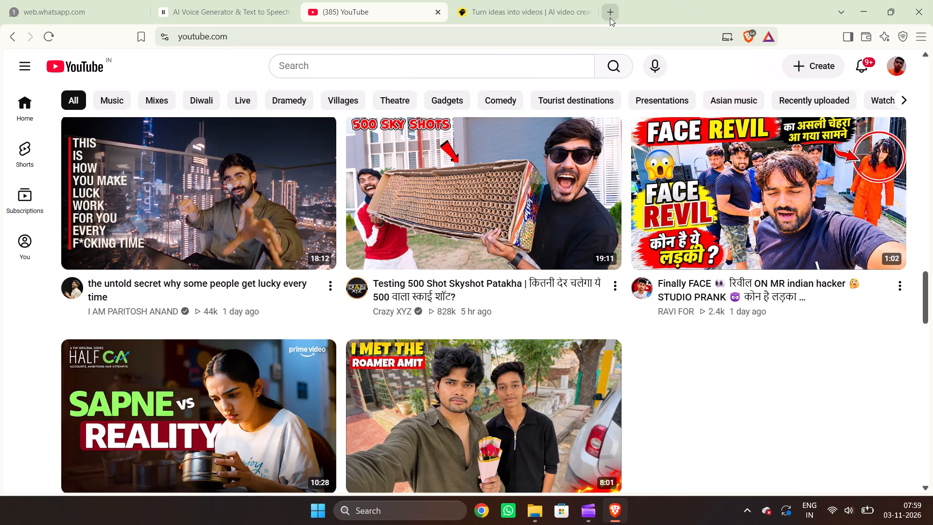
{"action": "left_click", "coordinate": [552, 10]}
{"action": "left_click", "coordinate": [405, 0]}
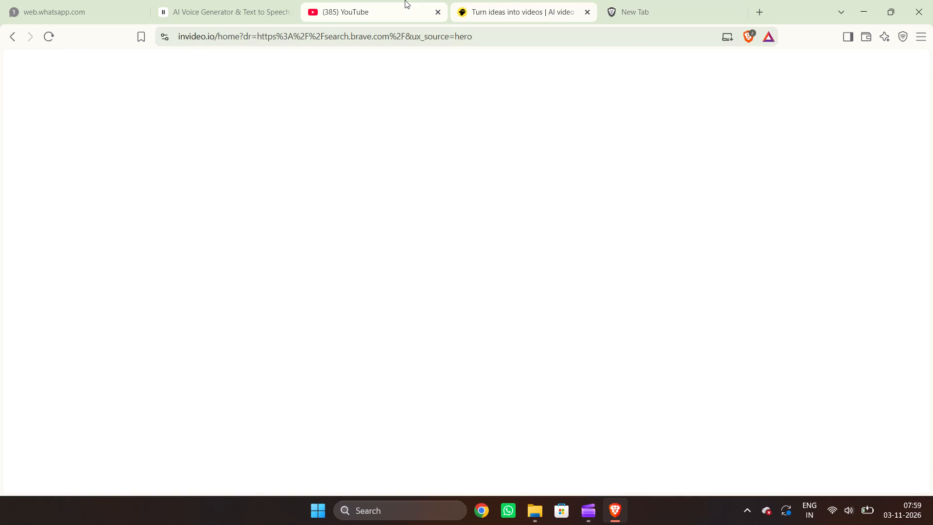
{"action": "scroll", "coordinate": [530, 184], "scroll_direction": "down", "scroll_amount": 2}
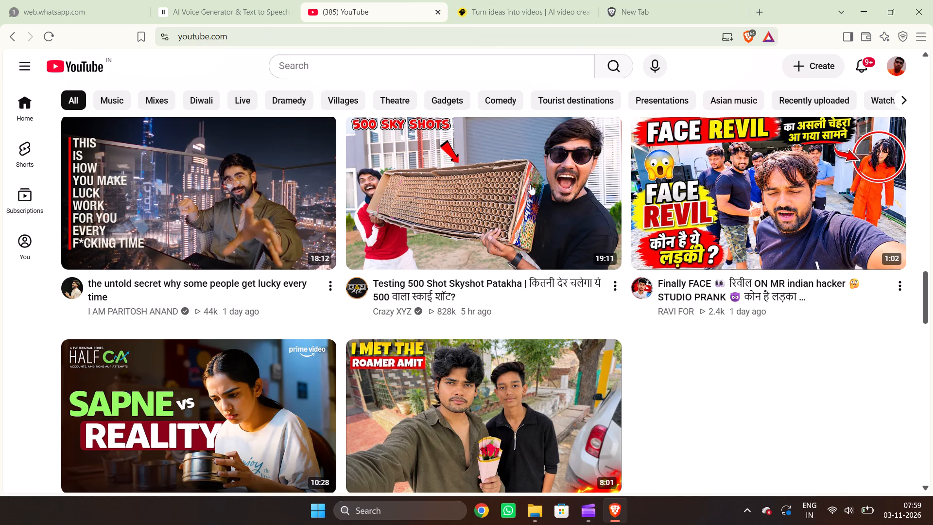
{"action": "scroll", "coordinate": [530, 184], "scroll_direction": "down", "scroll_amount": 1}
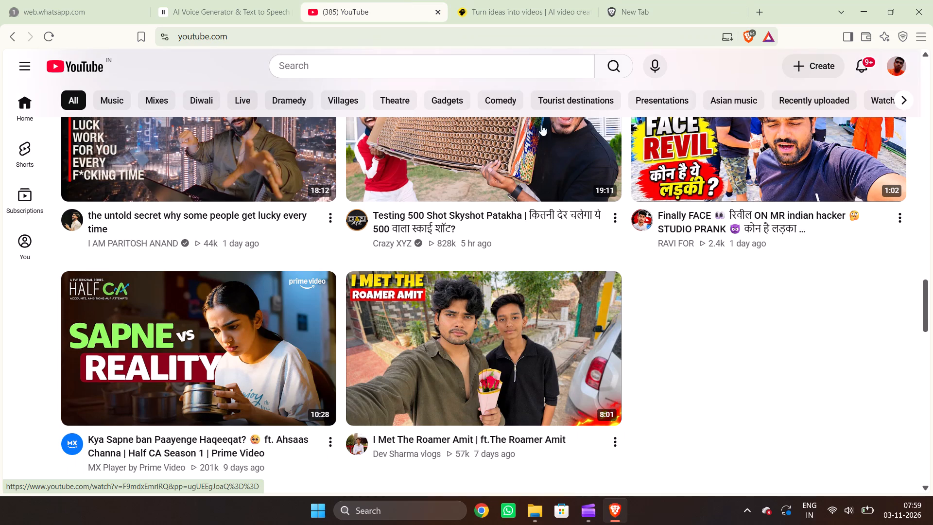
Search the web for "chlode" in the new tab.
{"action": "left_click", "coordinate": [635, 0]}
{"action": "left_click", "coordinate": [595, 43]}
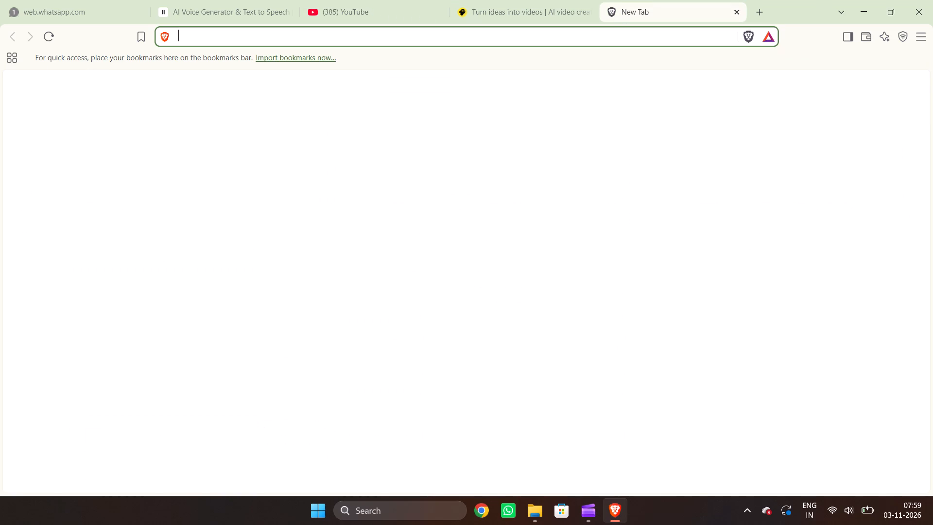
{"action": "type", "text": "chlode"}
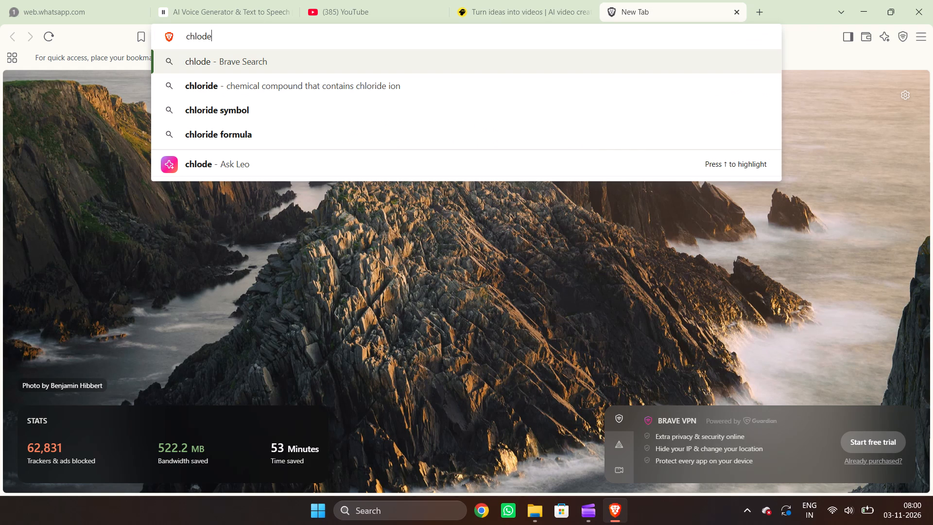
{"action": "key", "text": "Return"}
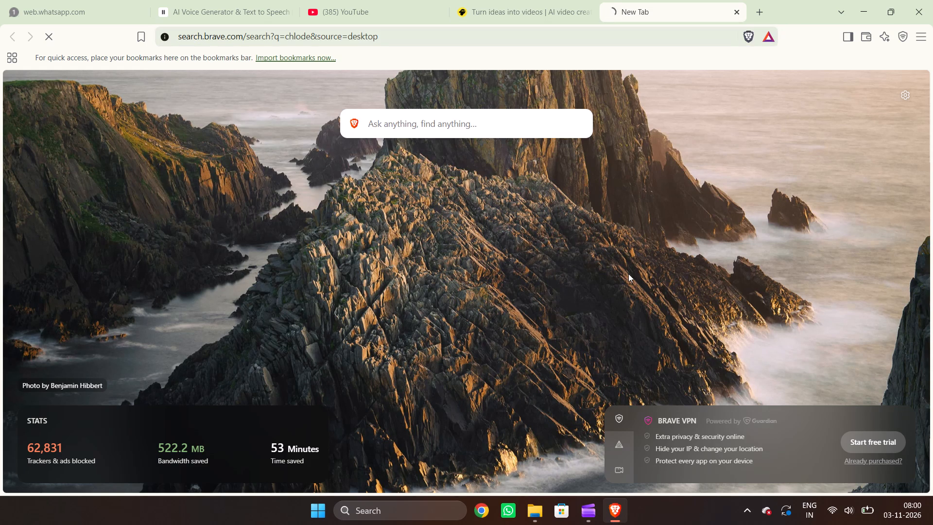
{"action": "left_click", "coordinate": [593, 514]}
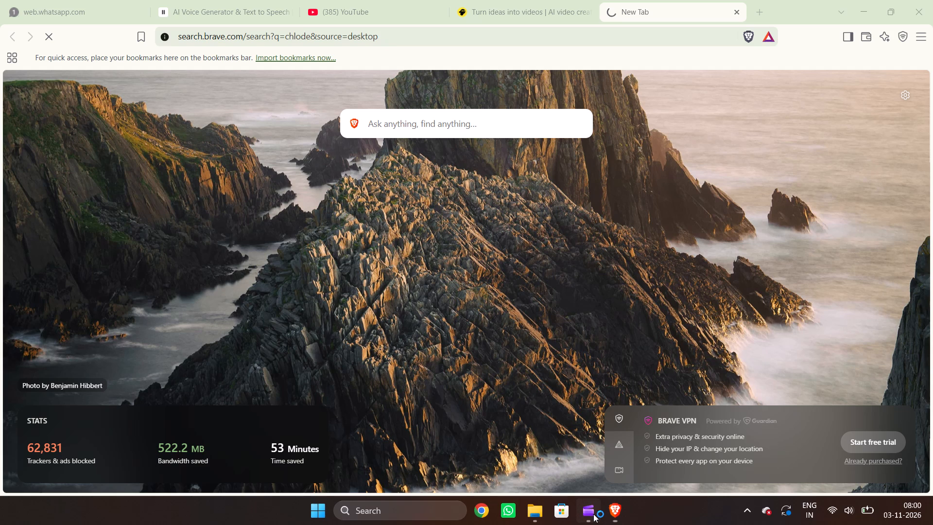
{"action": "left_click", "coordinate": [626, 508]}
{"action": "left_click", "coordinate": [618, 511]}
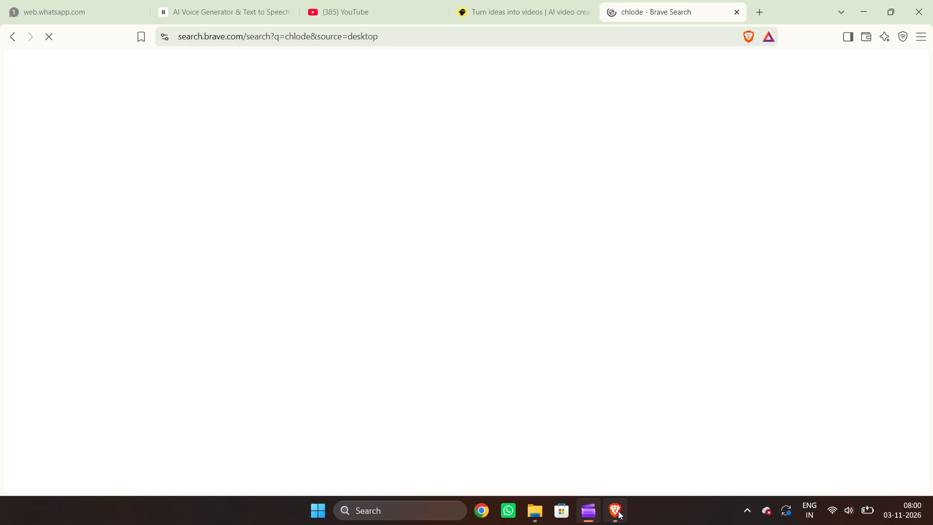
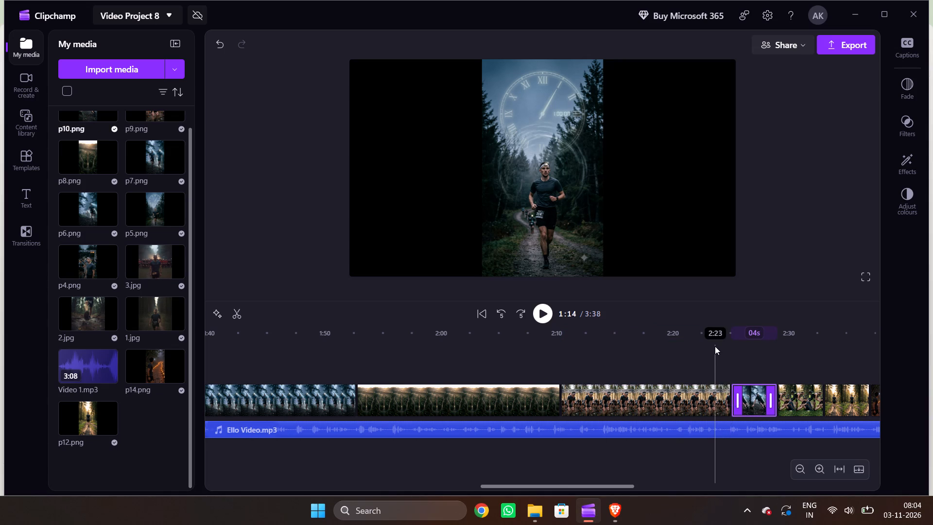
{"action": "scroll", "coordinate": [715, 346], "scroll_direction": "left", "scroll_amount": 2}
{"action": "left_click_drag", "start_coordinate": [436, 393], "coordinate": [532, 387]}
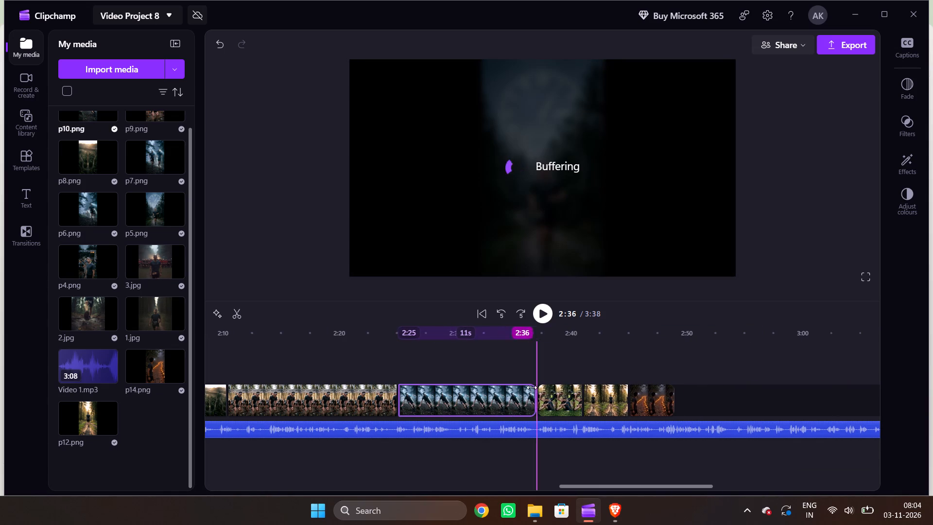
{"action": "left_click_drag", "start_coordinate": [532, 387], "coordinate": [556, 381]}
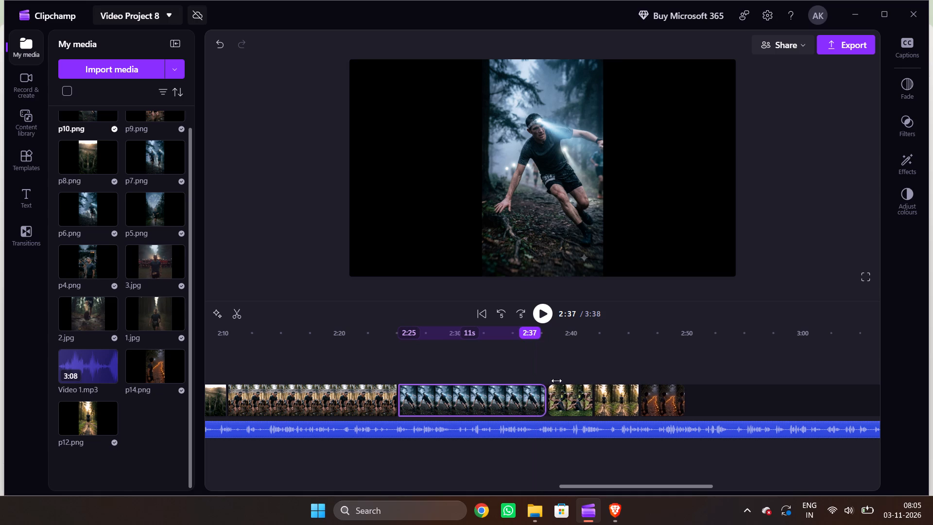
{"action": "left_click_drag", "start_coordinate": [556, 381], "coordinate": [552, 388]}
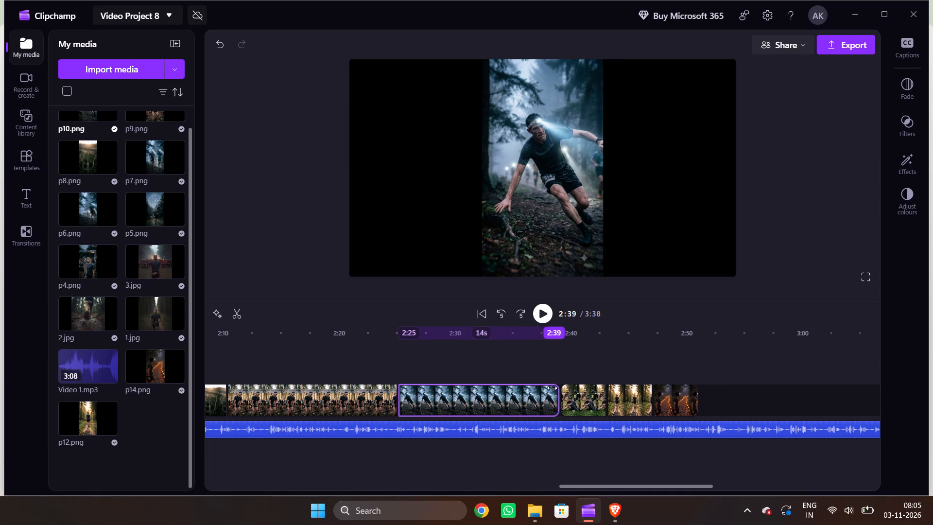
{"action": "left_click_drag", "start_coordinate": [552, 388], "coordinate": [547, 392]}
Extend the clip of the seated runner being helped, right after p10.png, to about 16 seconds, ending near 2:55.
{"action": "left_click", "coordinate": [599, 398]}
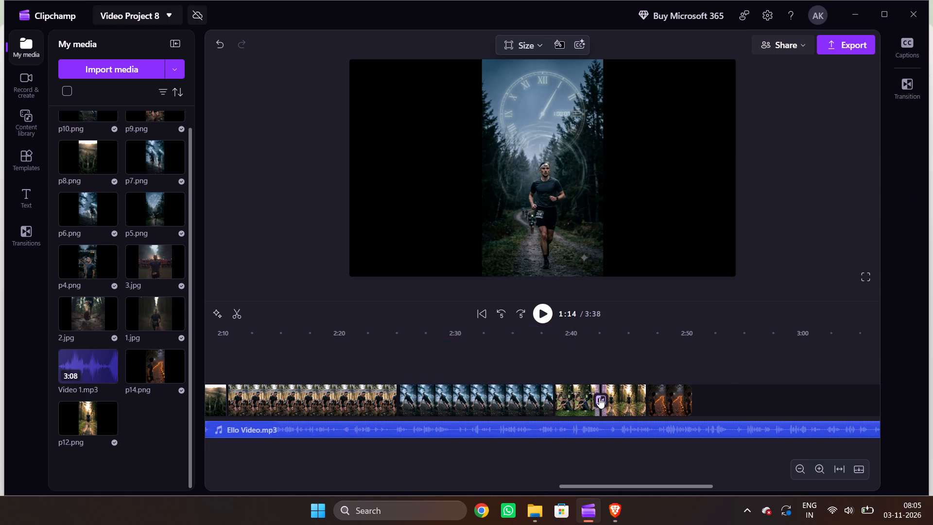
{"action": "left_click_drag", "start_coordinate": [593, 406], "coordinate": [637, 406]}
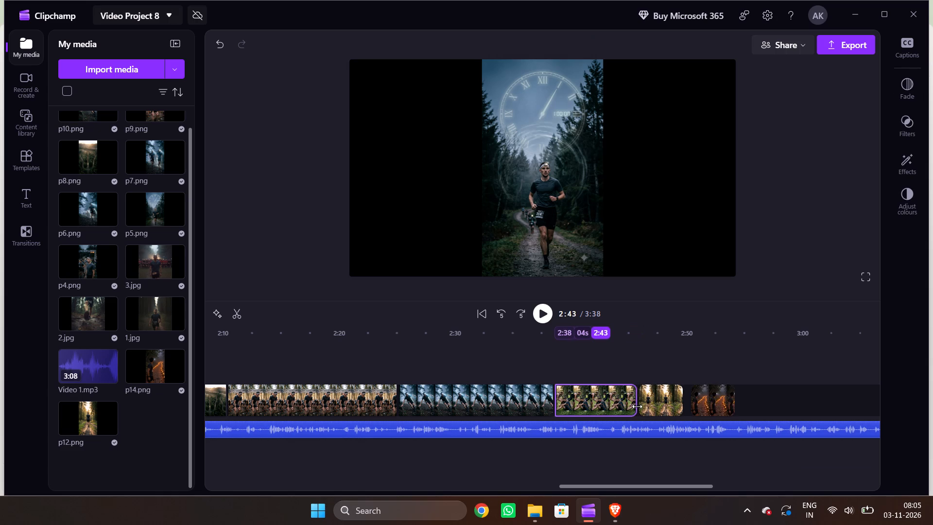
{"action": "left_click_drag", "start_coordinate": [637, 406], "coordinate": [760, 394]}
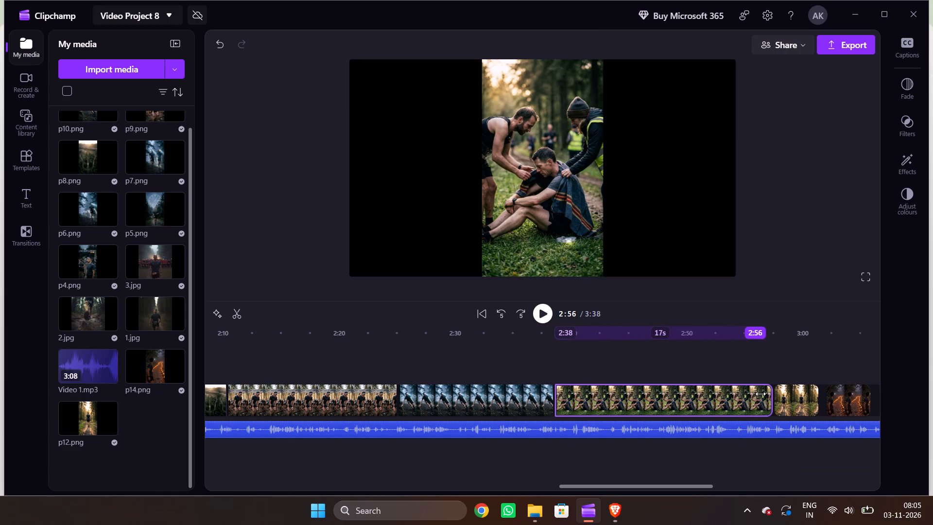
{"action": "left_click_drag", "start_coordinate": [760, 394], "coordinate": [732, 404]}
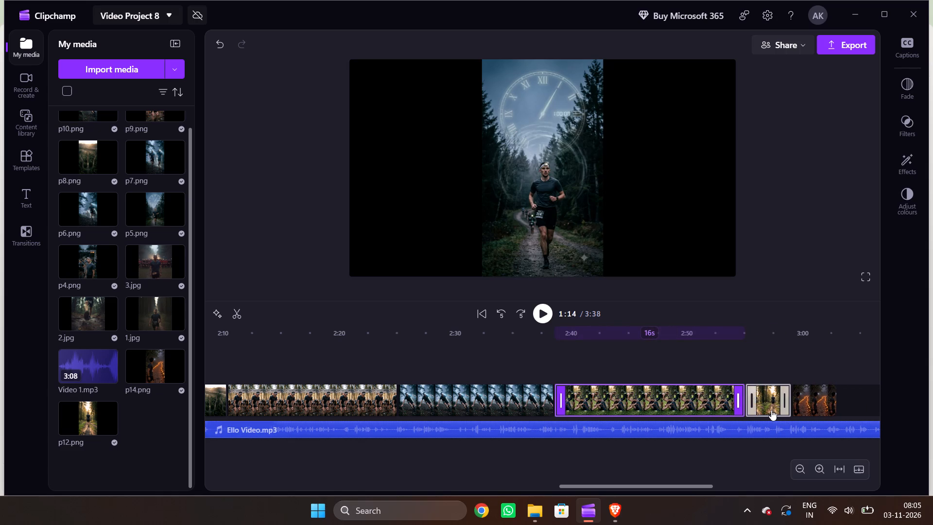
Extend the p12.png clip to about 16 seconds so it ends near 3:12.
{"action": "scroll", "coordinate": [725, 350], "scroll_direction": "left", "scroll_amount": 2}
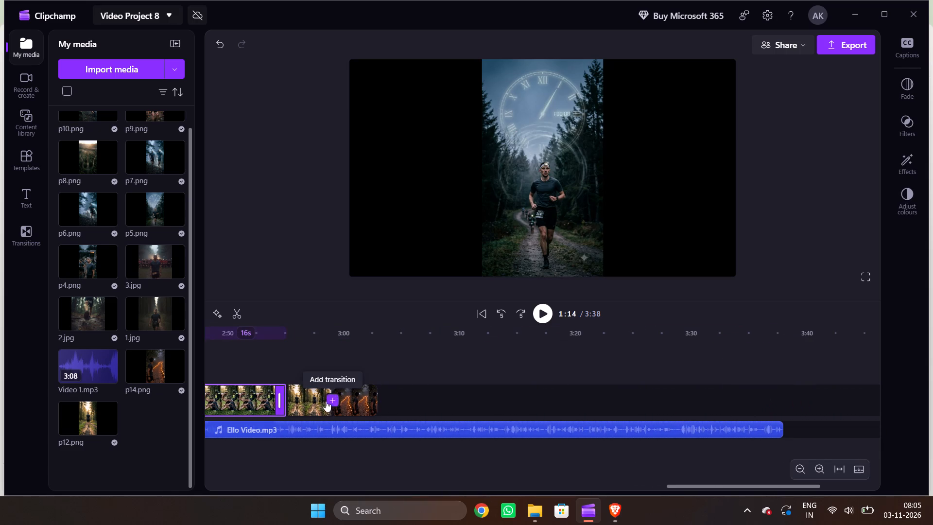
{"action": "left_click_drag", "start_coordinate": [326, 409], "coordinate": [369, 410]}
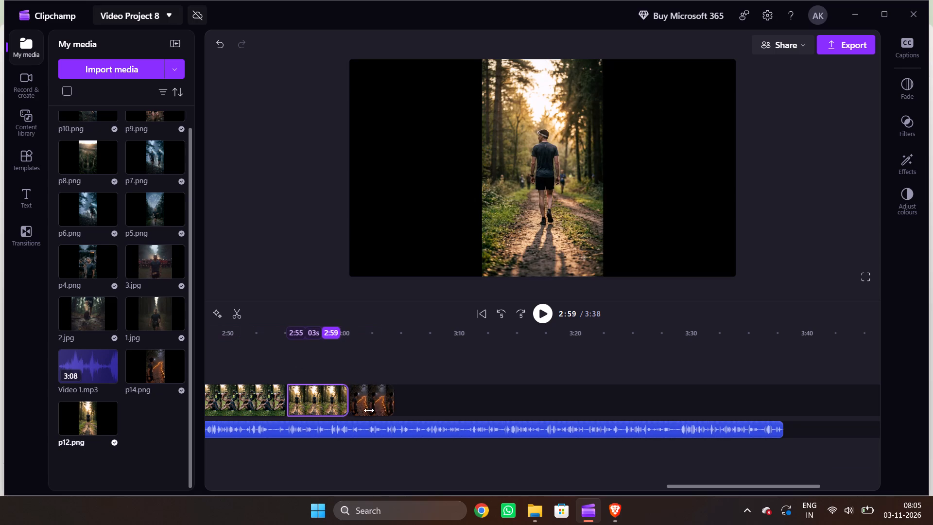
{"action": "left_click_drag", "start_coordinate": [369, 410], "coordinate": [427, 408]}
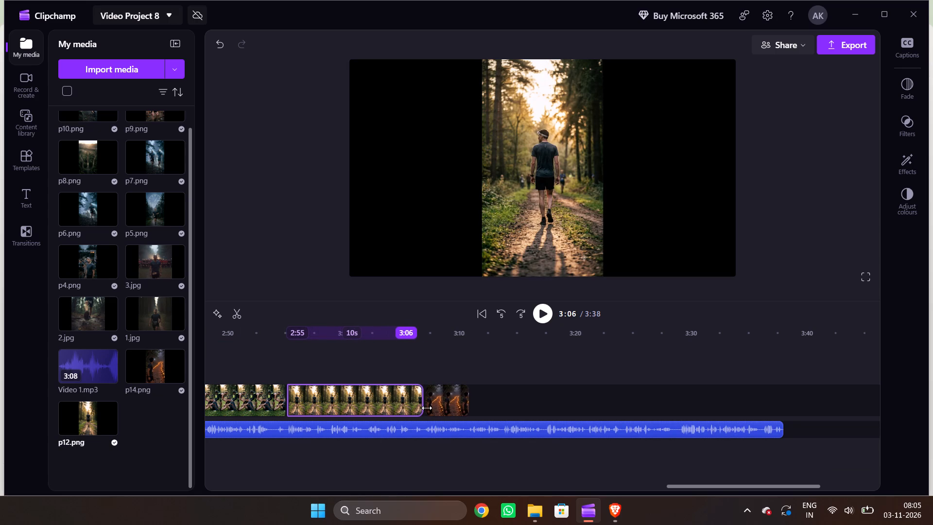
{"action": "left_click_drag", "start_coordinate": [427, 408], "coordinate": [467, 402]}
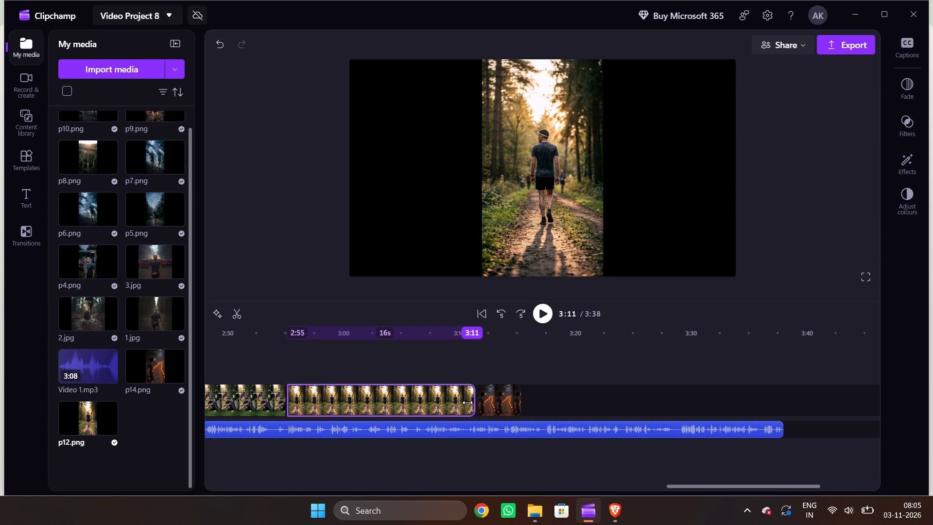
{"action": "left_click_drag", "start_coordinate": [467, 402], "coordinate": [475, 399]}
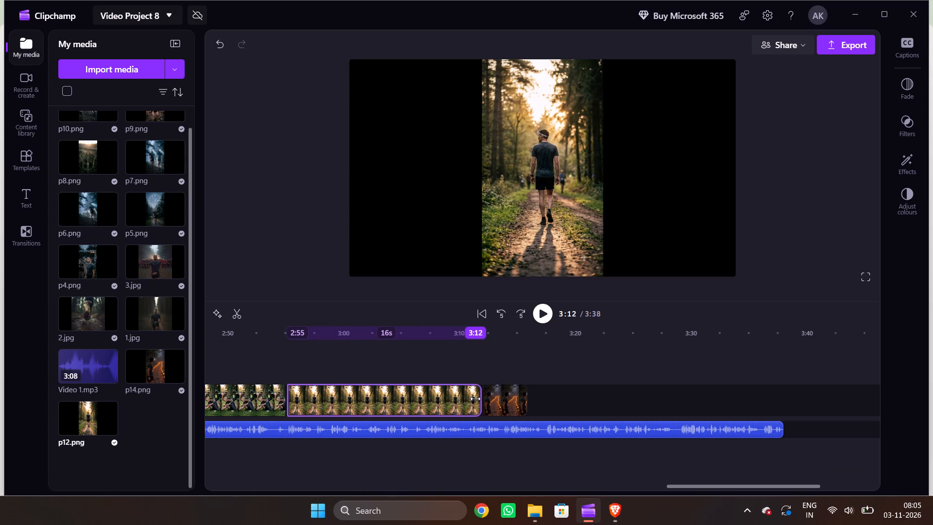
{"action": "left_click_drag", "start_coordinate": [475, 399], "coordinate": [476, 398]}
Check the last rows of the timing table in the Brave chat and extend Clipchamp's p14.png clip to about 17 seconds, ending near 3:29.
{"action": "left_click", "coordinate": [621, 522]}
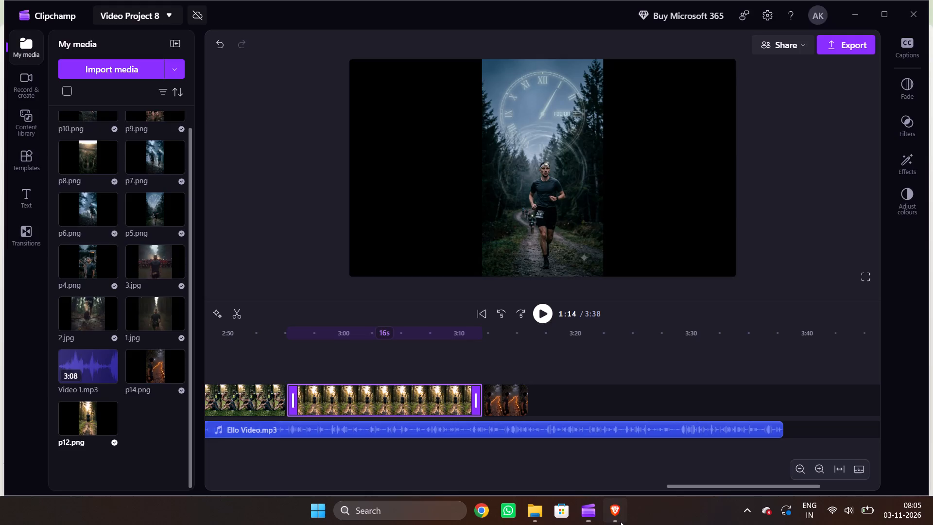
{"action": "scroll", "coordinate": [488, 404], "scroll_direction": "down", "scroll_amount": 2}
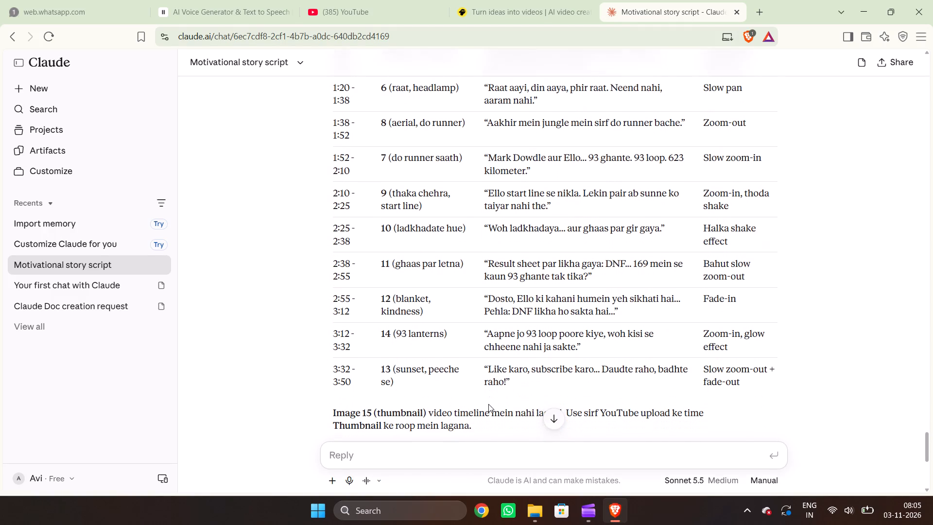
{"action": "scroll", "coordinate": [488, 404], "scroll_direction": "down", "scroll_amount": 1}
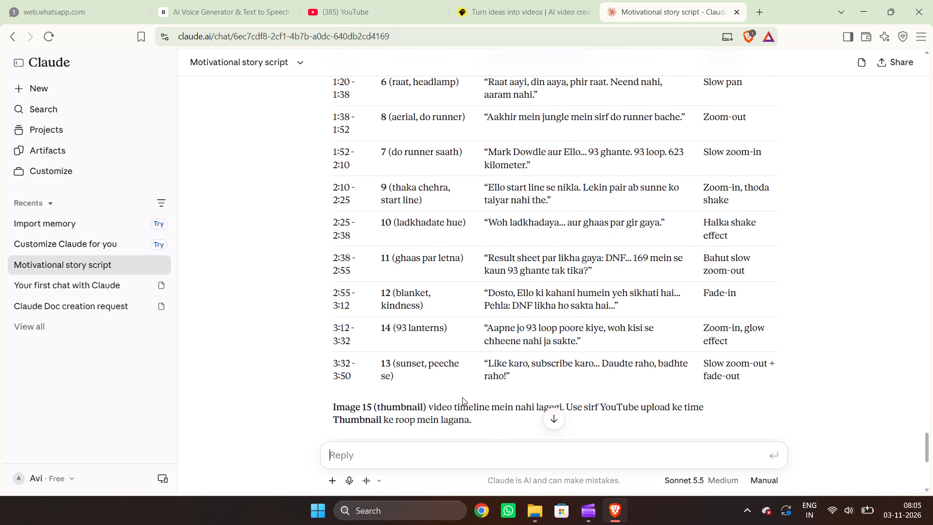
{"action": "left_click", "coordinate": [595, 521]}
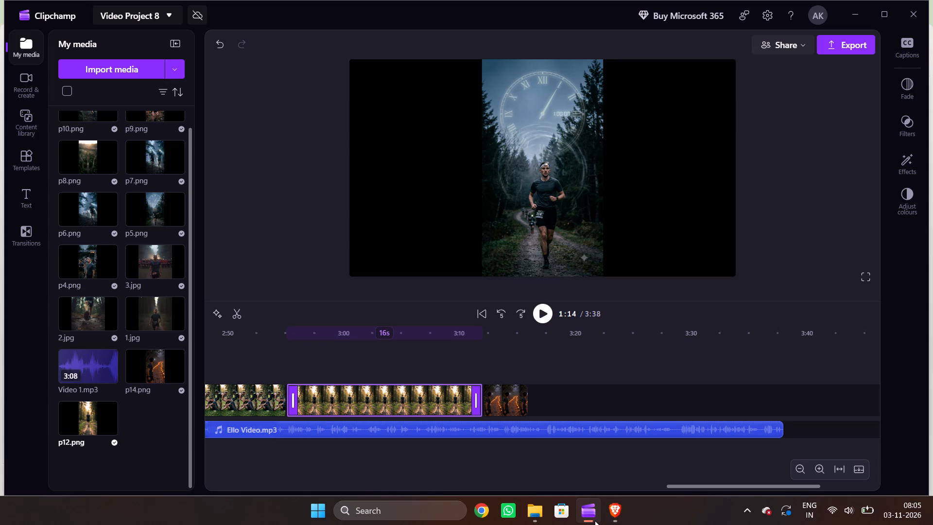
{"action": "left_click_drag", "start_coordinate": [522, 403], "coordinate": [572, 403]}
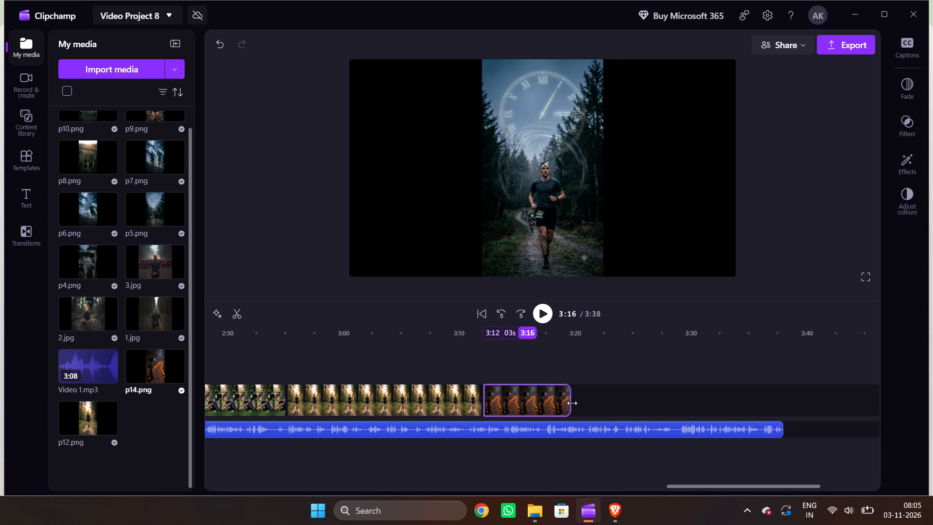
{"action": "left_click_drag", "start_coordinate": [572, 403], "coordinate": [629, 393]}
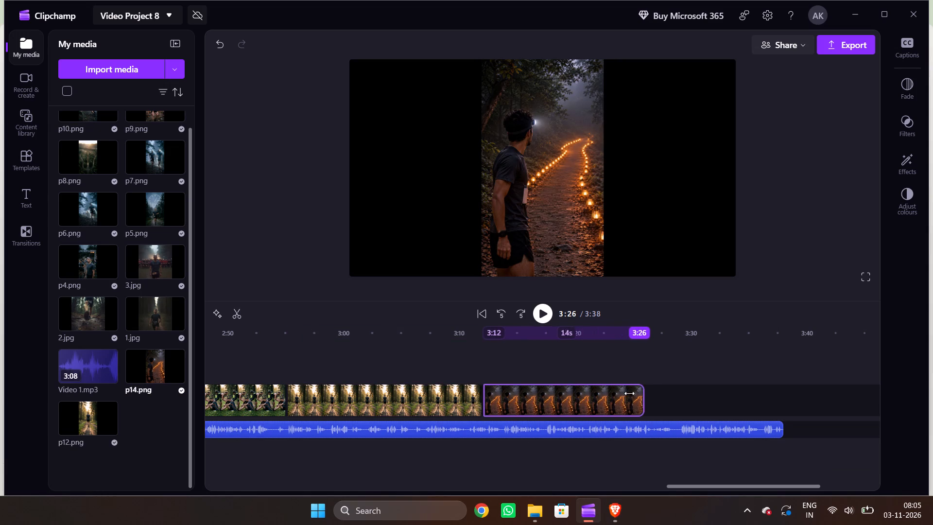
{"action": "left_click_drag", "start_coordinate": [629, 393], "coordinate": [614, 395]}
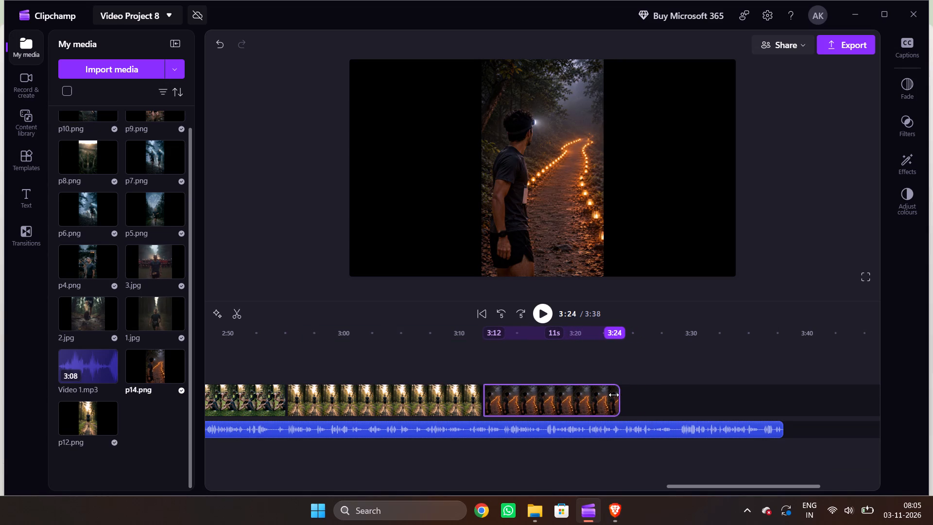
{"action": "left_click_drag", "start_coordinate": [614, 395], "coordinate": [677, 393]}
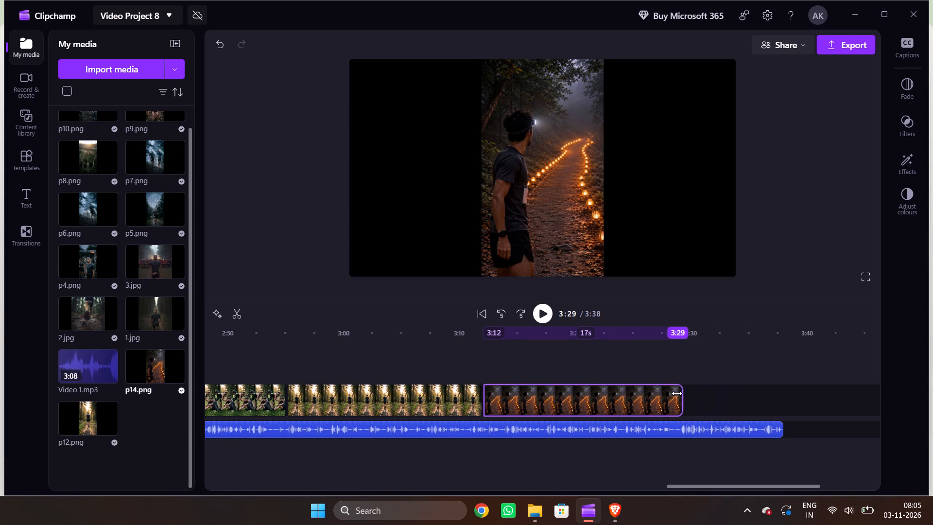
{"action": "left_click_drag", "start_coordinate": [677, 393], "coordinate": [687, 393]}
{"action": "left_click_drag", "start_coordinate": [687, 393], "coordinate": [673, 396]}
{"action": "left_click", "coordinate": [607, 357]}
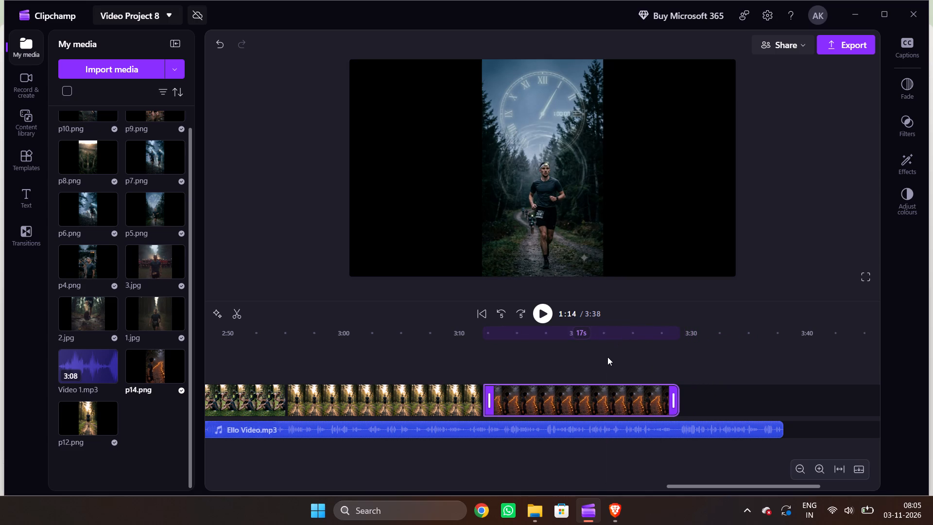
{"action": "left_click", "coordinate": [540, 308]}
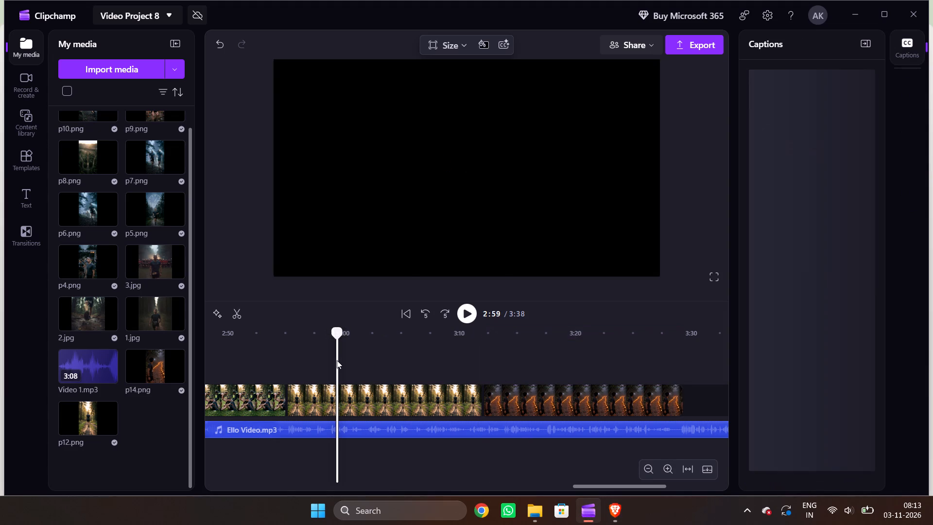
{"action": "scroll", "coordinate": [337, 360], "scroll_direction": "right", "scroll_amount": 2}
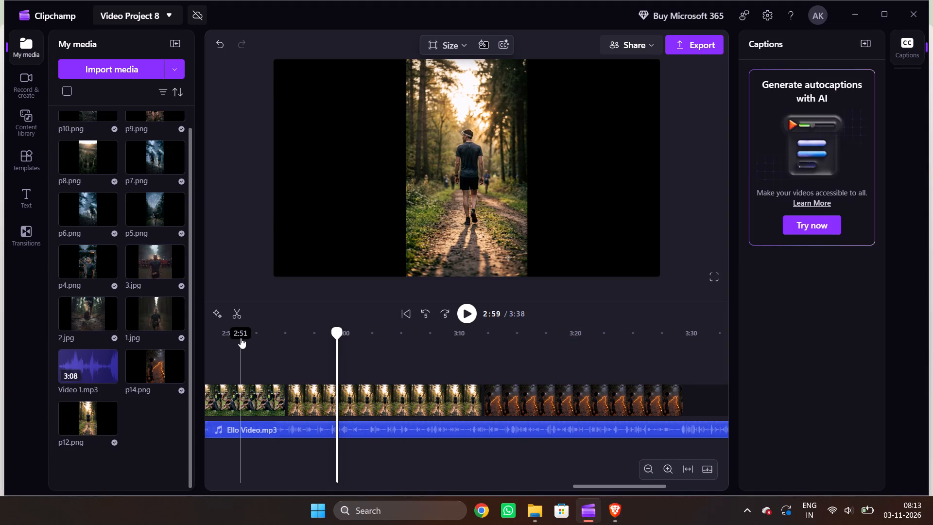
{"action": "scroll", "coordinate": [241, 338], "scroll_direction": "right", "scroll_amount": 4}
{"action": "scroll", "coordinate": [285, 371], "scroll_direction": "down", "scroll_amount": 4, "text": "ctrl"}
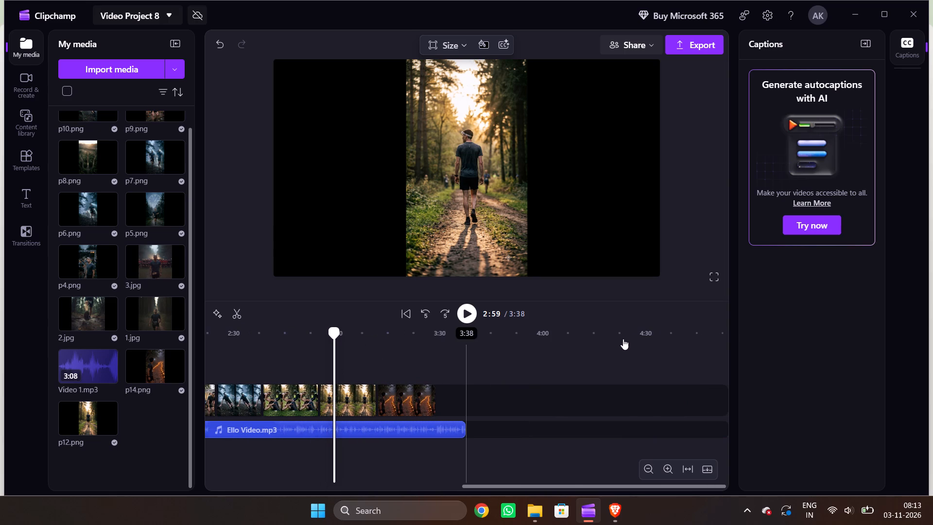
In Clipchamp, apply the Slow zoom effect to the first timeline clip, 1.jpg.
{"action": "scroll", "coordinate": [416, 368], "scroll_direction": "right", "scroll_amount": 7}
{"action": "scroll", "coordinate": [416, 368], "scroll_direction": "right", "scroll_amount": 14}
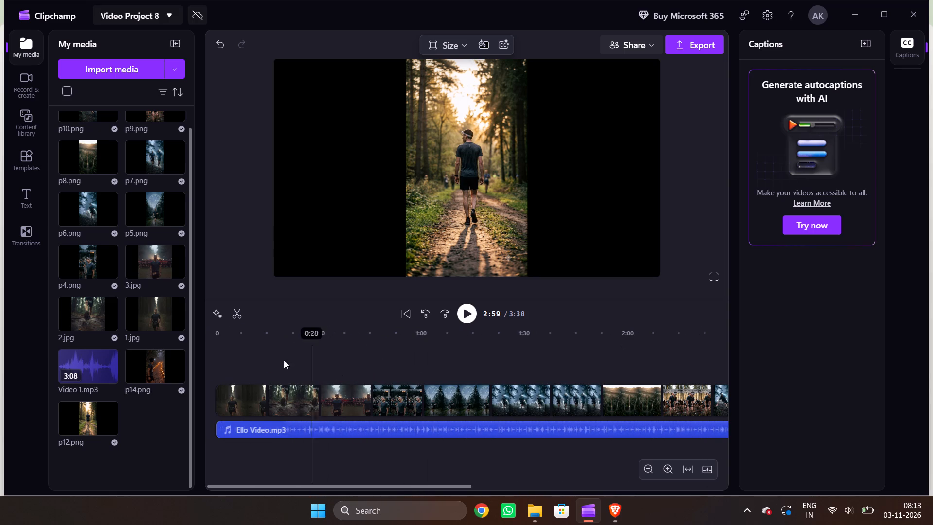
{"action": "left_click", "coordinate": [234, 362]}
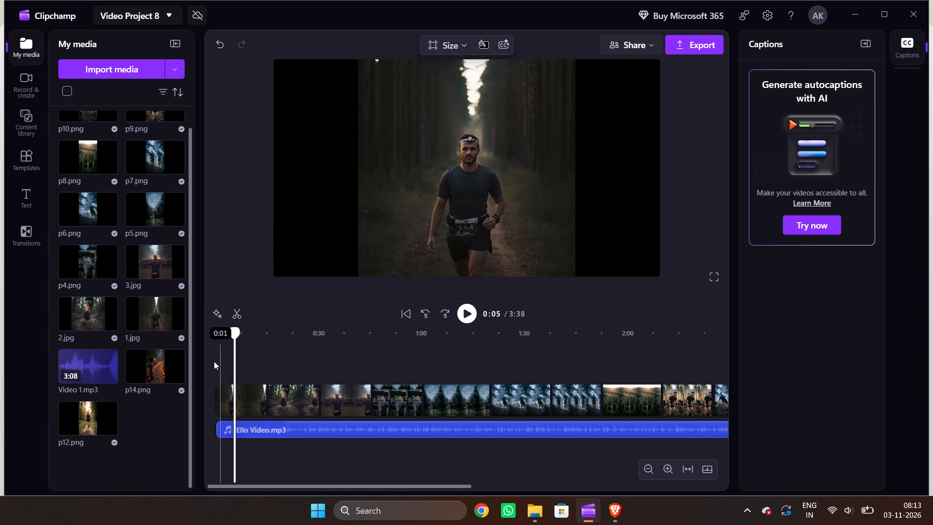
{"action": "left_click", "coordinate": [214, 361]}
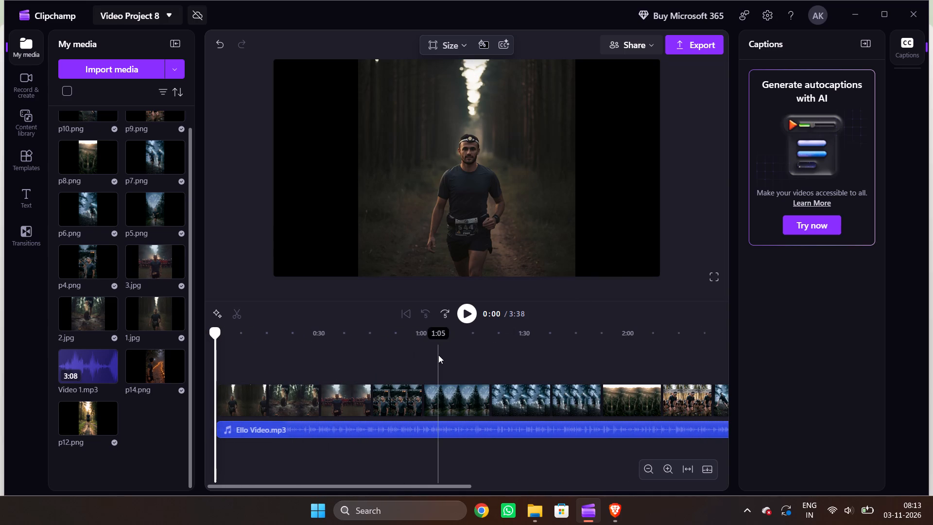
{"action": "left_click", "coordinate": [241, 401]}
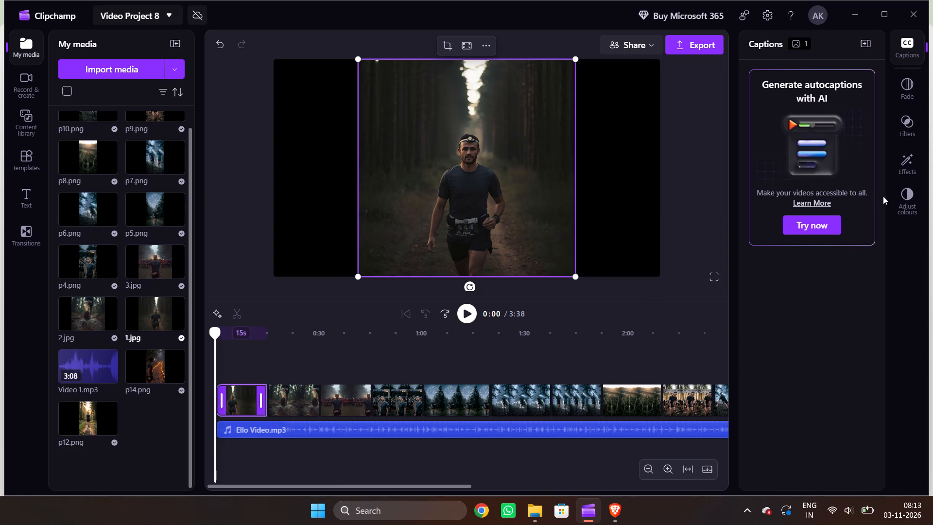
{"action": "left_click", "coordinate": [901, 170]}
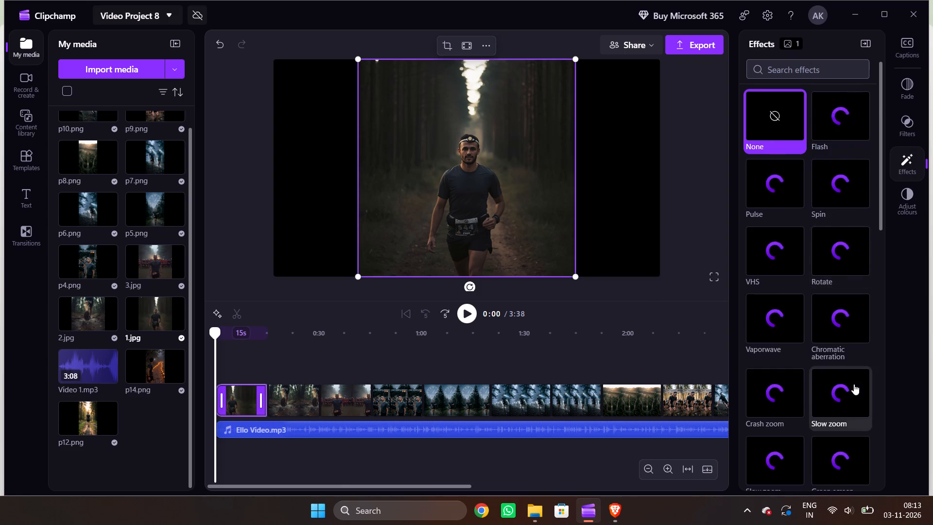
{"action": "scroll", "coordinate": [854, 384], "scroll_direction": "down", "scroll_amount": 1}
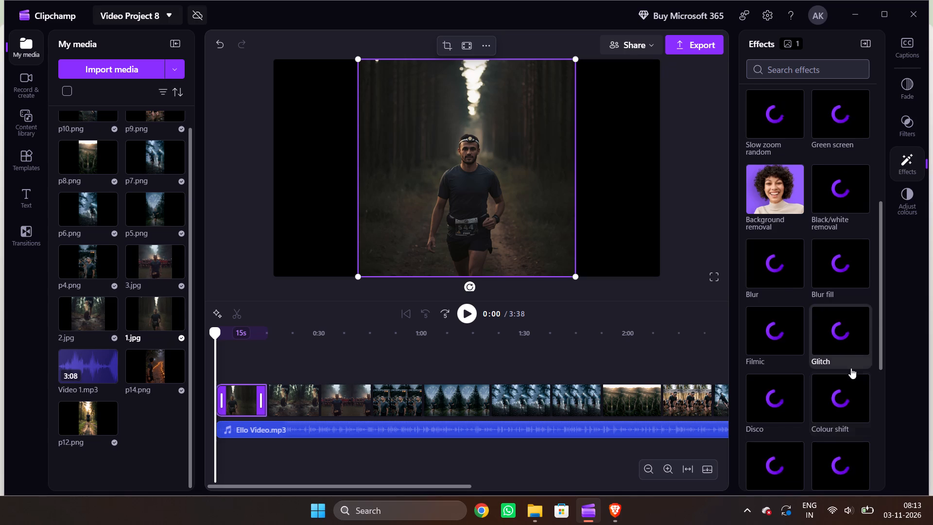
{"action": "scroll", "coordinate": [851, 368], "scroll_direction": "down", "scroll_amount": 2}
{"action": "scroll", "coordinate": [851, 368], "scroll_direction": "up", "scroll_amount": 2}
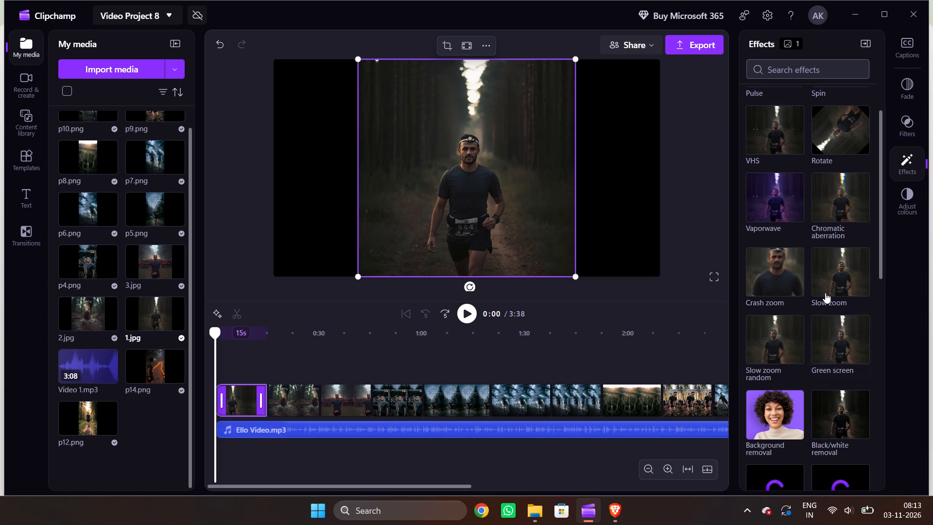
{"action": "left_click", "coordinate": [831, 281]}
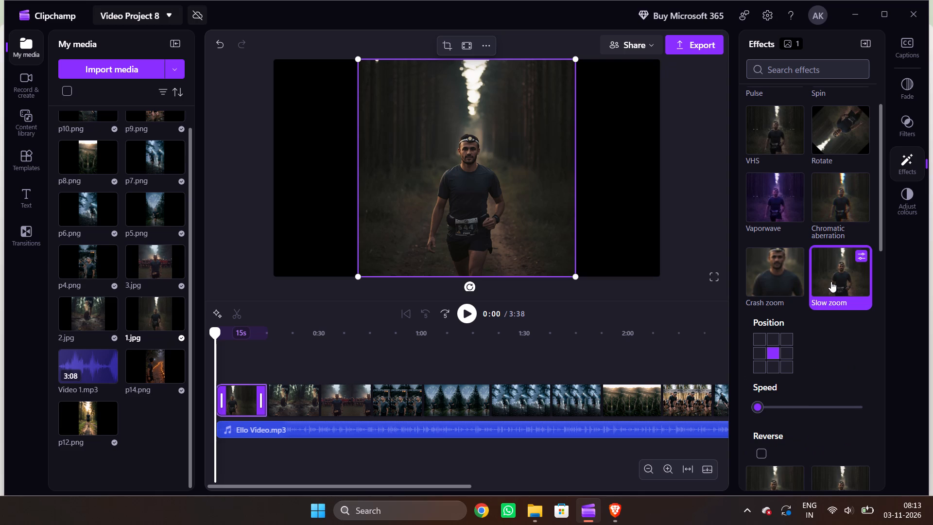
Play the video from the start and set the Slow zoom speed of 1.jpg to its minimum.
{"action": "left_click", "coordinate": [468, 316]}
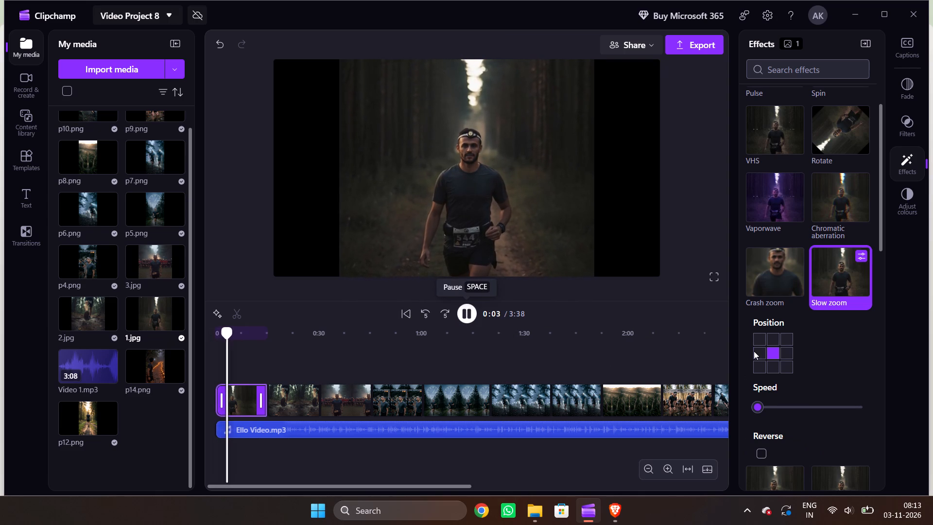
{"action": "left_click_drag", "start_coordinate": [758, 408], "coordinate": [762, 408]}
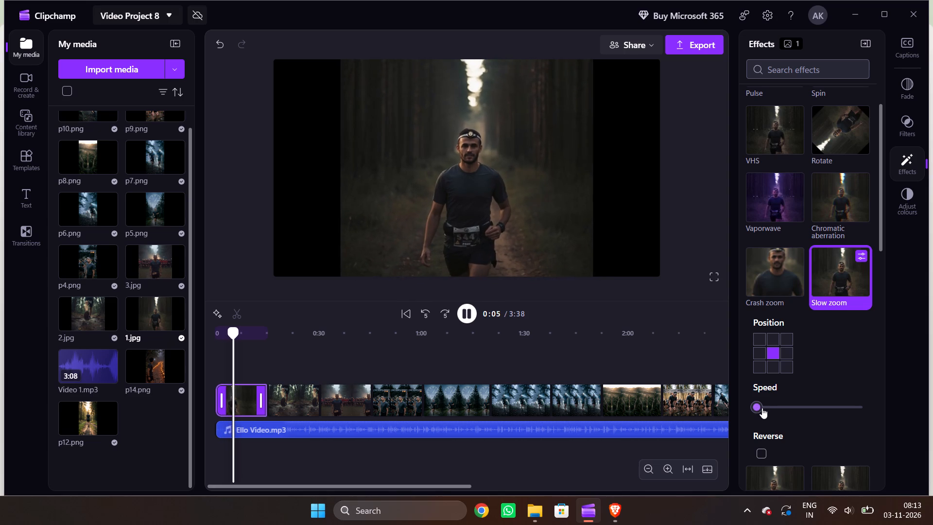
{"action": "left_click_drag", "start_coordinate": [762, 408], "coordinate": [750, 412]}
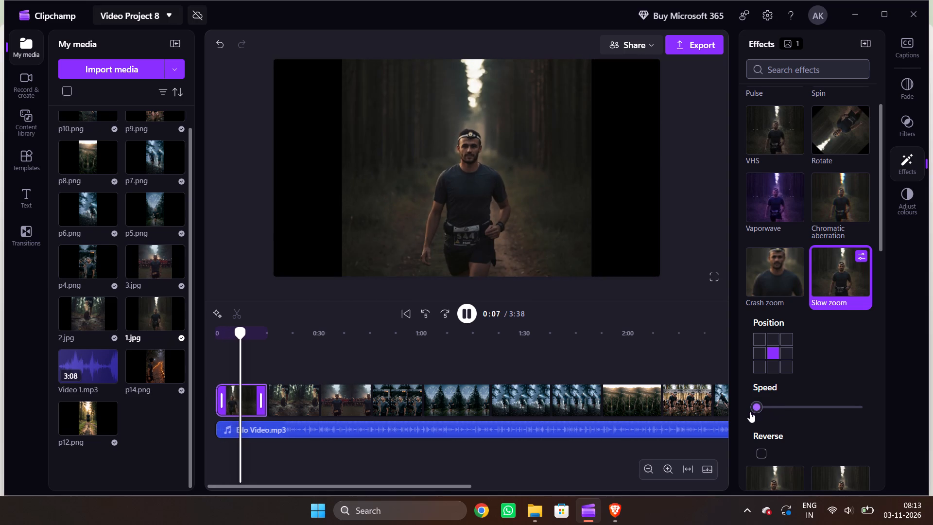
{"action": "left_click_drag", "start_coordinate": [750, 412], "coordinate": [739, 415]}
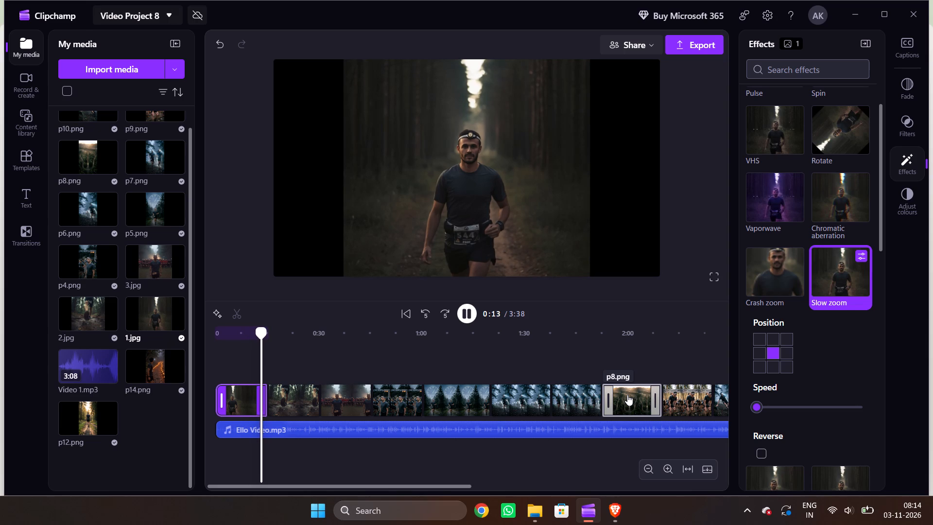
Replay the video from the start and reopen the effect settings of 1.jpg to check its zoom.
{"action": "left_click", "coordinate": [220, 362]}
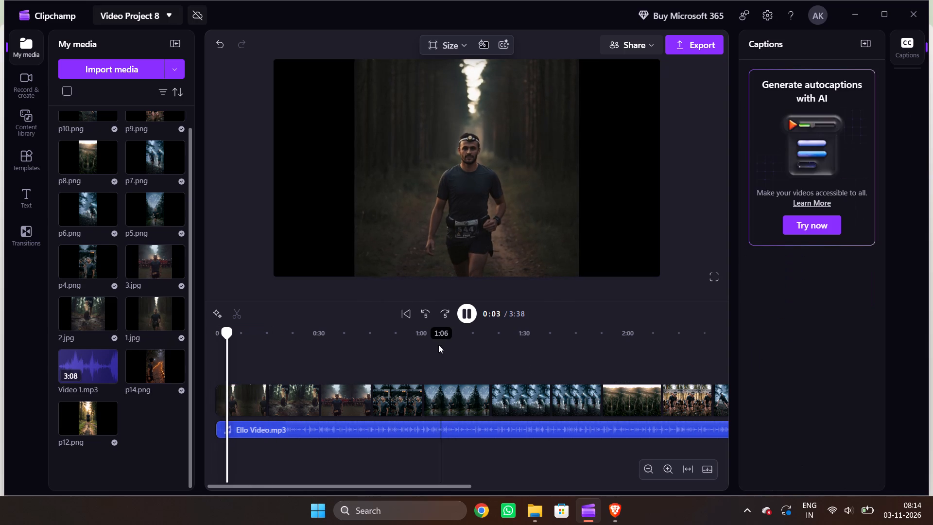
{"action": "left_click", "coordinate": [249, 404]}
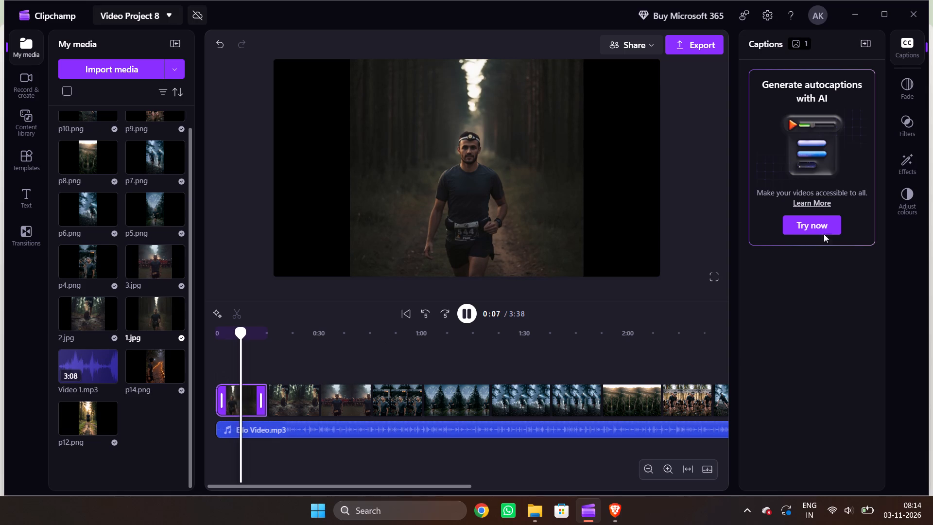
{"action": "left_click", "coordinate": [895, 165]}
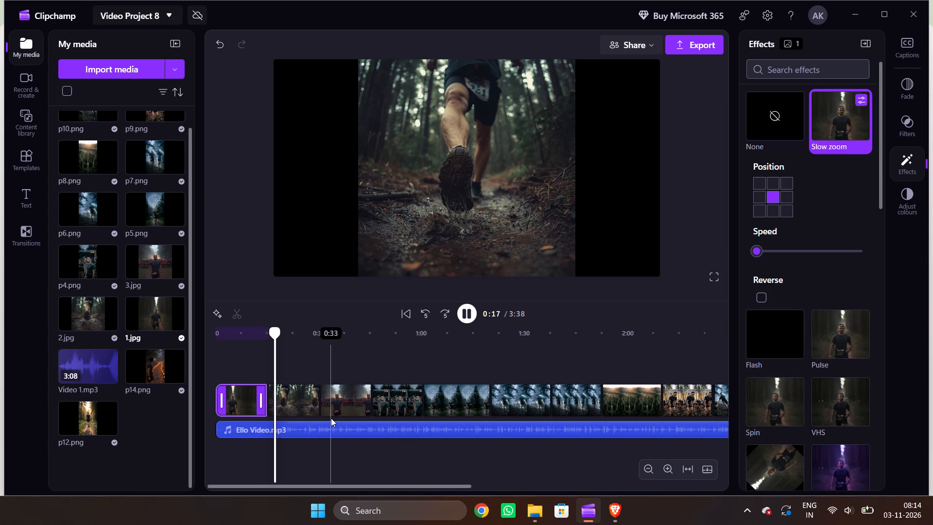
Apply the Slow zoom effect to the second timeline clip, 2.jpg, and replay it from its start.
{"action": "left_click", "coordinate": [287, 405]}
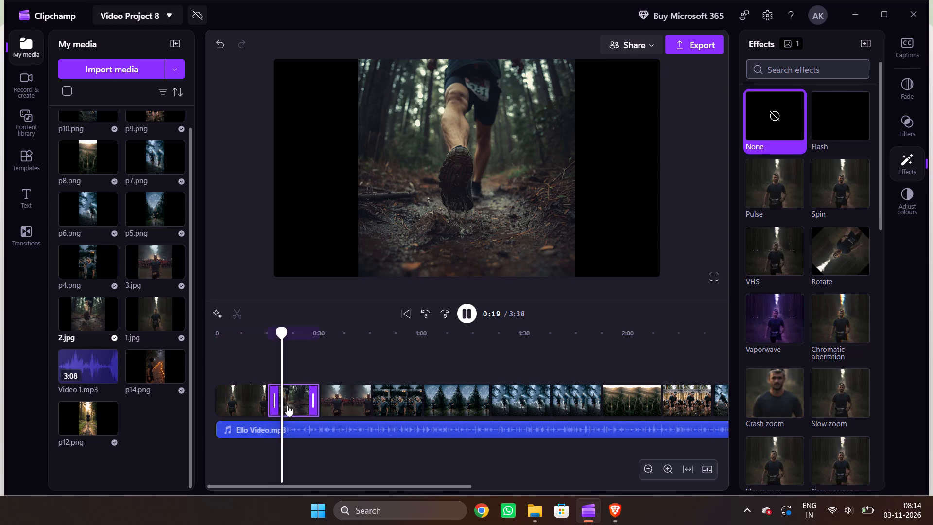
{"action": "scroll", "coordinate": [838, 260], "scroll_direction": "down", "scroll_amount": 1}
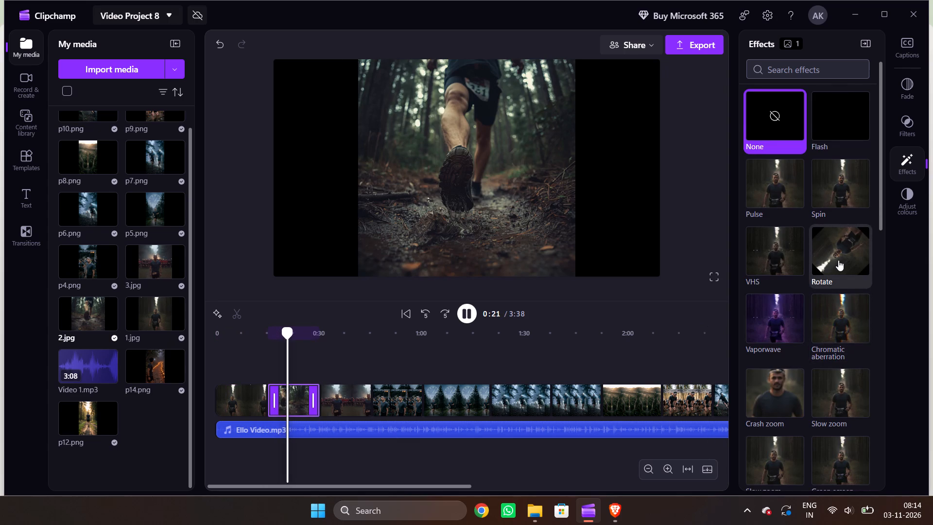
{"action": "scroll", "coordinate": [838, 260], "scroll_direction": "down", "scroll_amount": 1}
{"action": "left_click", "coordinate": [840, 345]}
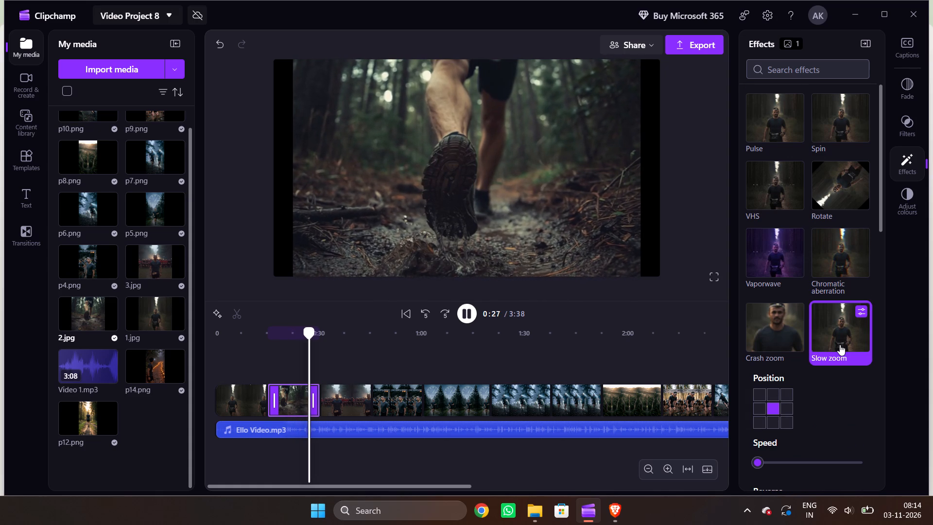
{"action": "left_click", "coordinate": [268, 360]}
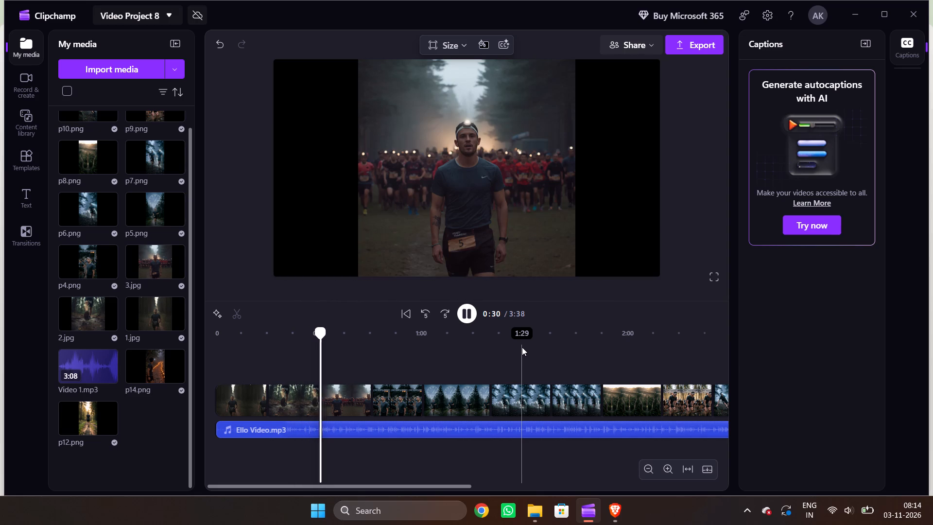
Select the third timeline clip, 3.jpg.
{"action": "left_click", "coordinate": [346, 395]}
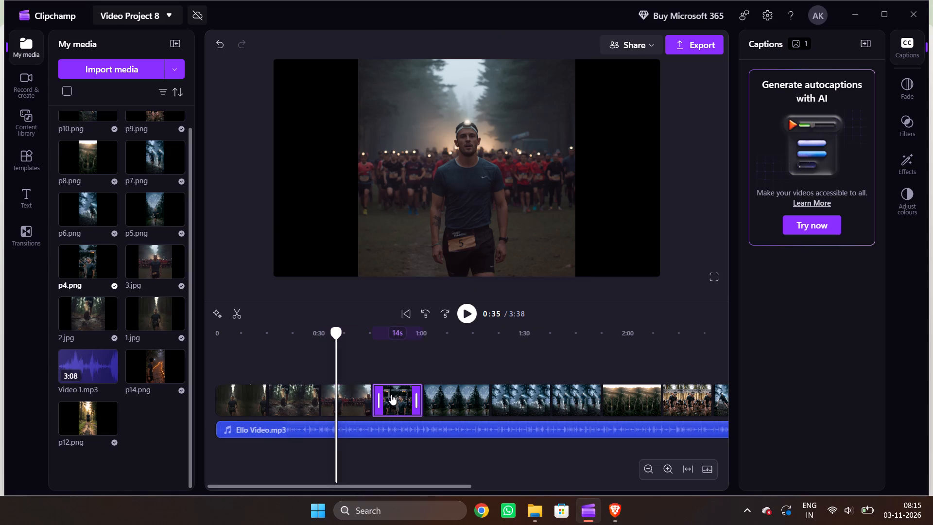
Open the available effects for the fourth timeline clip, p4.png, and browse to the zoom effects.
{"action": "left_click", "coordinate": [910, 157]}
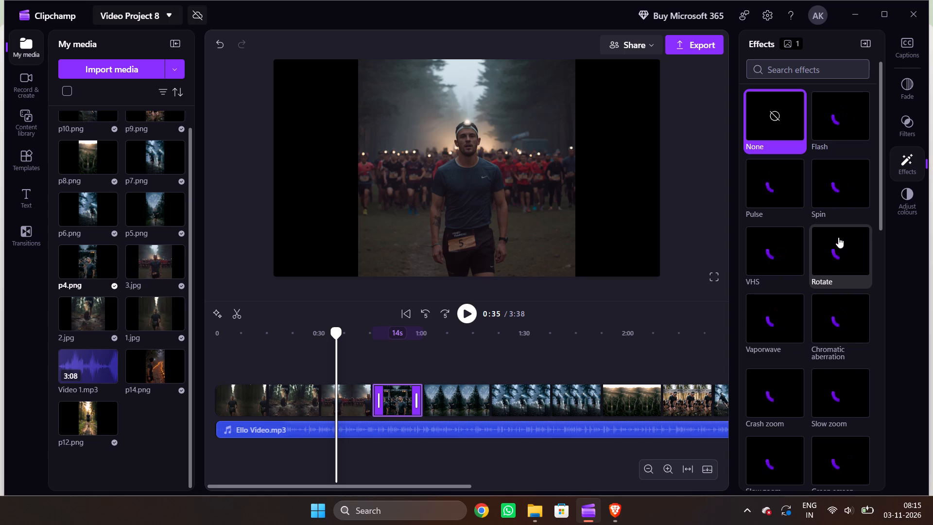
{"action": "scroll", "coordinate": [838, 237], "scroll_direction": "down", "scroll_amount": 1}
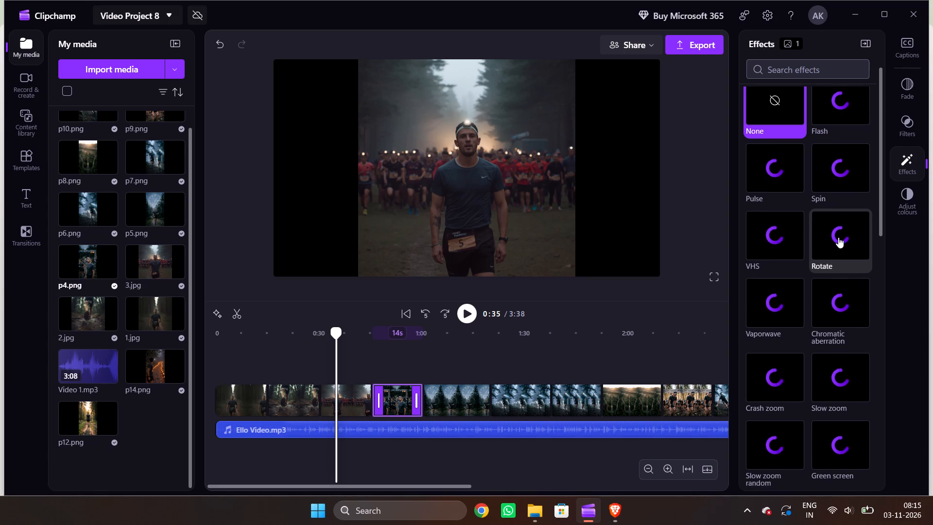
Browse the available effects and apply Pulse to the p4.png clip on the timeline.
{"action": "scroll", "coordinate": [838, 237], "scroll_direction": "down", "scroll_amount": 1}
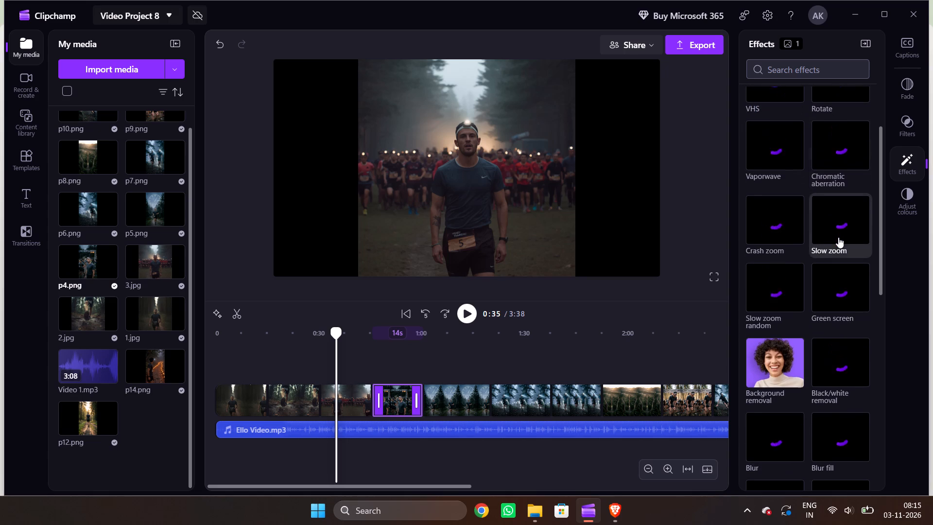
{"action": "scroll", "coordinate": [829, 277], "scroll_direction": "down", "scroll_amount": 1}
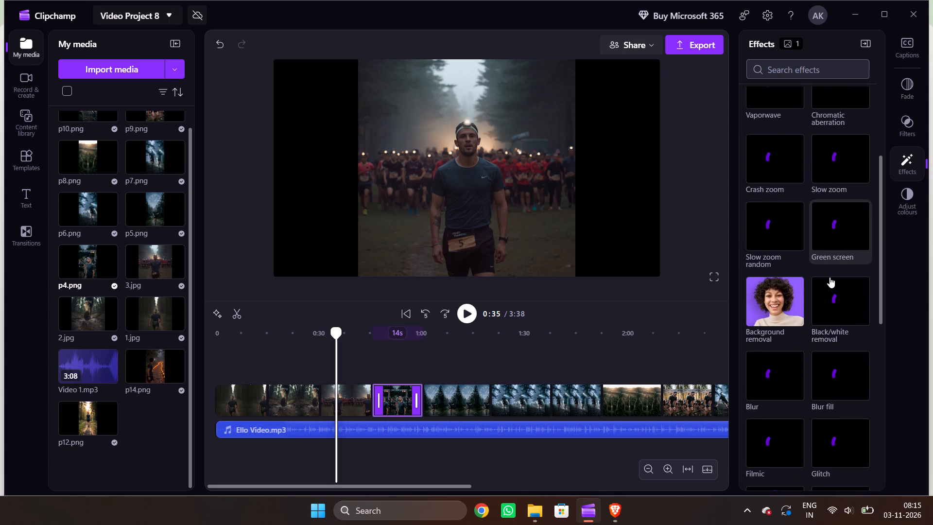
{"action": "scroll", "coordinate": [829, 277], "scroll_direction": "down", "scroll_amount": 1}
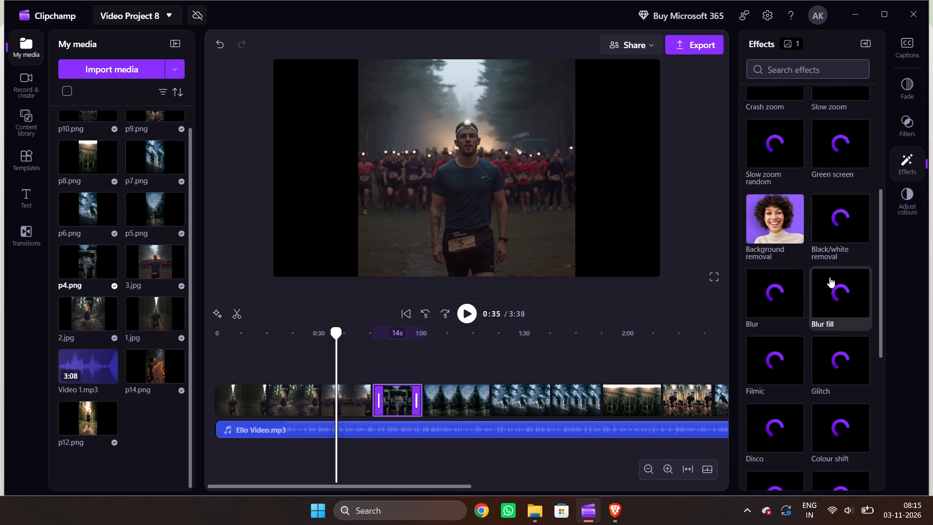
{"action": "scroll", "coordinate": [829, 277], "scroll_direction": "down", "scroll_amount": 1}
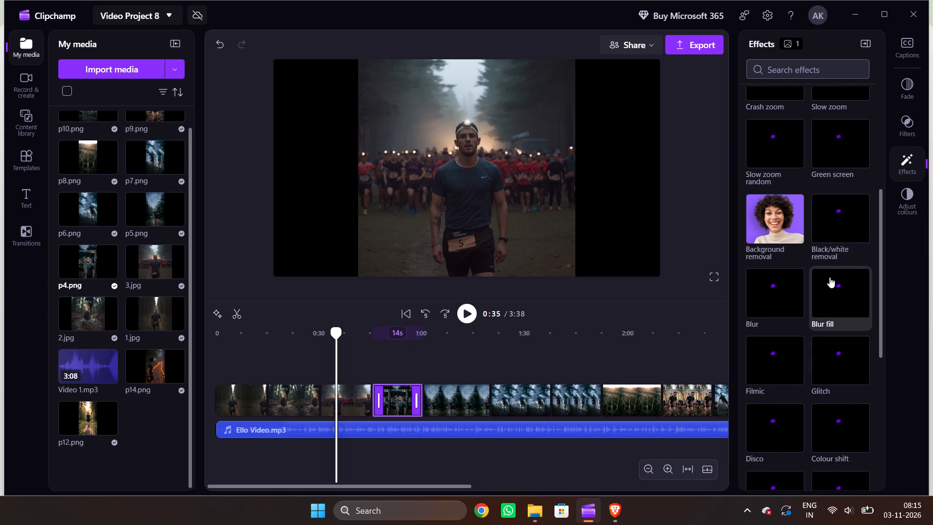
{"action": "scroll", "coordinate": [833, 405], "scroll_direction": "down", "scroll_amount": 2}
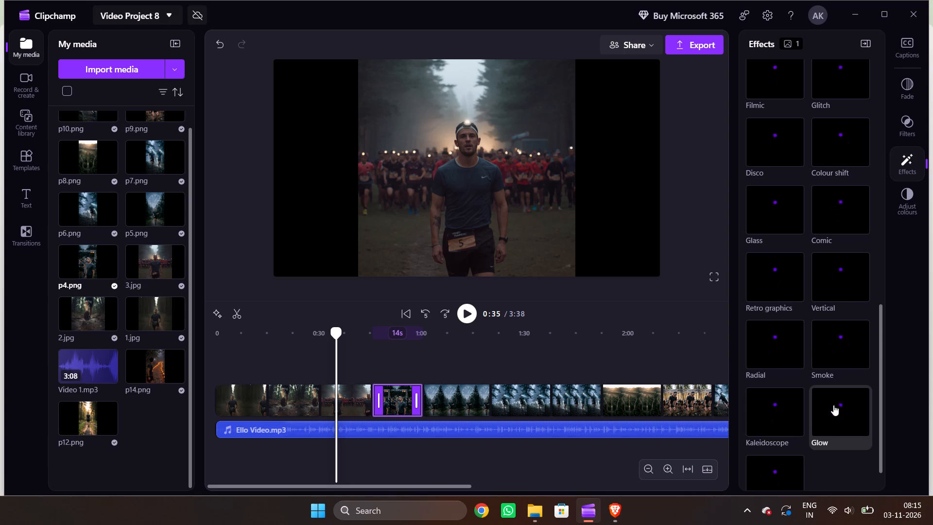
{"action": "scroll", "coordinate": [833, 405], "scroll_direction": "down", "scroll_amount": 1}
{"action": "scroll", "coordinate": [833, 405], "scroll_direction": "up", "scroll_amount": 2}
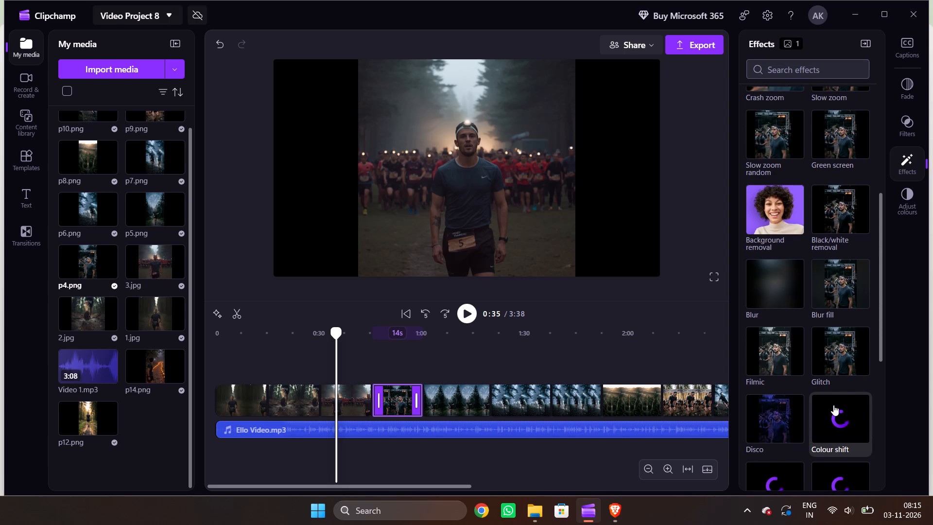
{"action": "scroll", "coordinate": [829, 360], "scroll_direction": "down", "scroll_amount": 1}
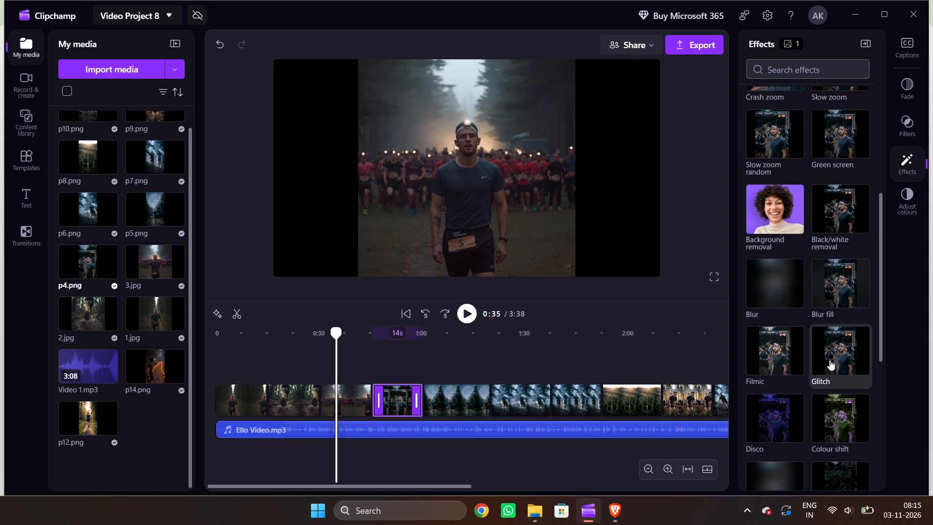
{"action": "scroll", "coordinate": [829, 360], "scroll_direction": "down", "scroll_amount": 2}
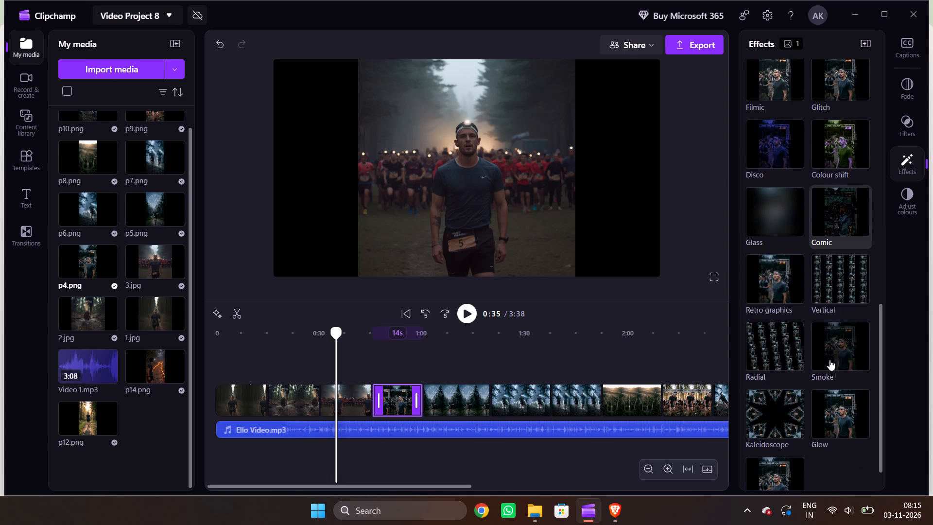
{"action": "scroll", "coordinate": [829, 360], "scroll_direction": "down", "scroll_amount": 2}
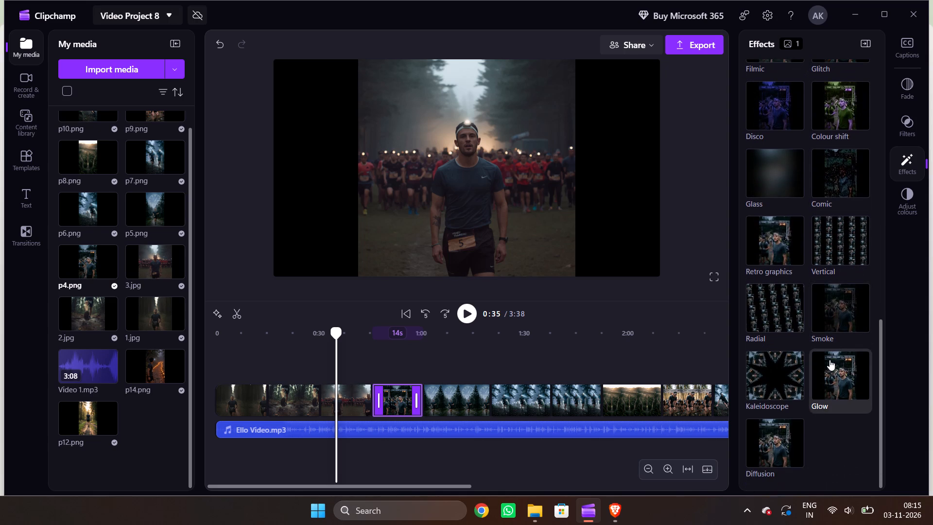
{"action": "scroll", "coordinate": [829, 360], "scroll_direction": "up", "scroll_amount": 7}
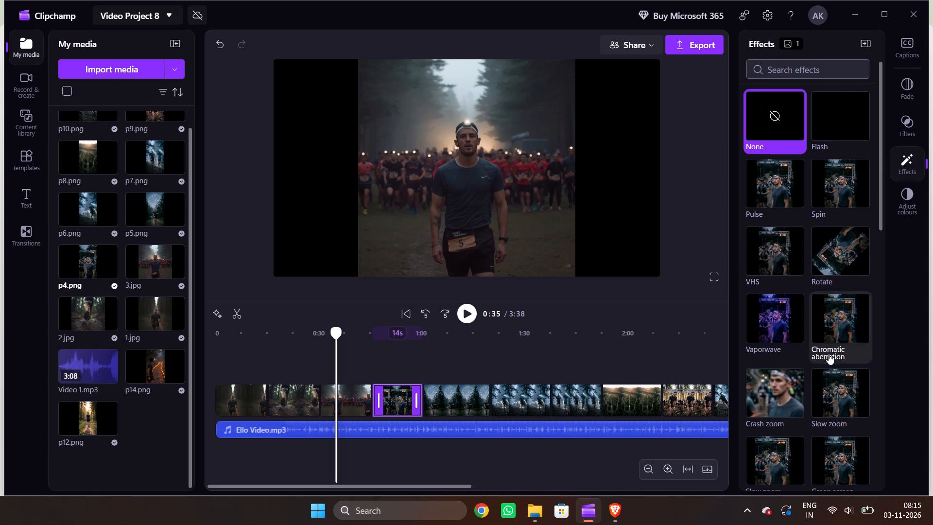
{"action": "left_click", "coordinate": [787, 195]}
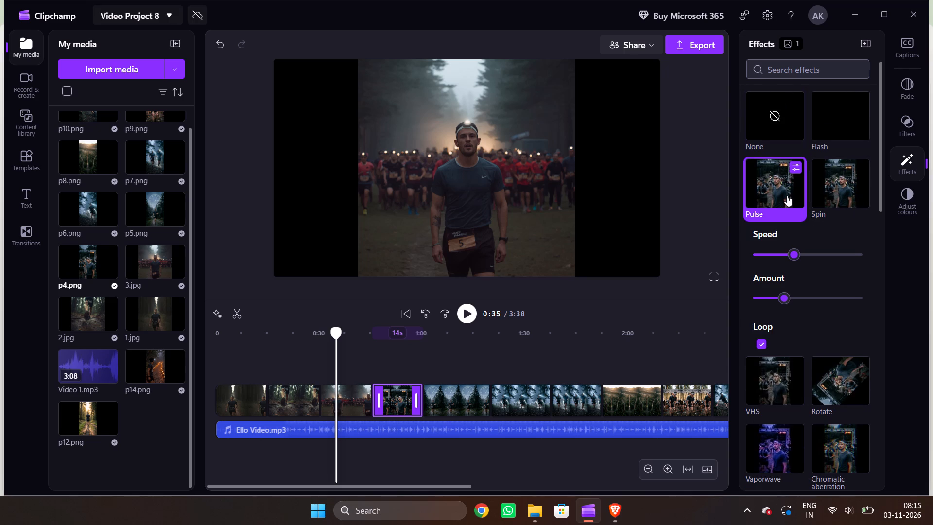
Replay the p4.png clip from its start and remove its Pulse effect.
{"action": "left_click", "coordinate": [377, 372]}
{"action": "left_click", "coordinate": [461, 318]}
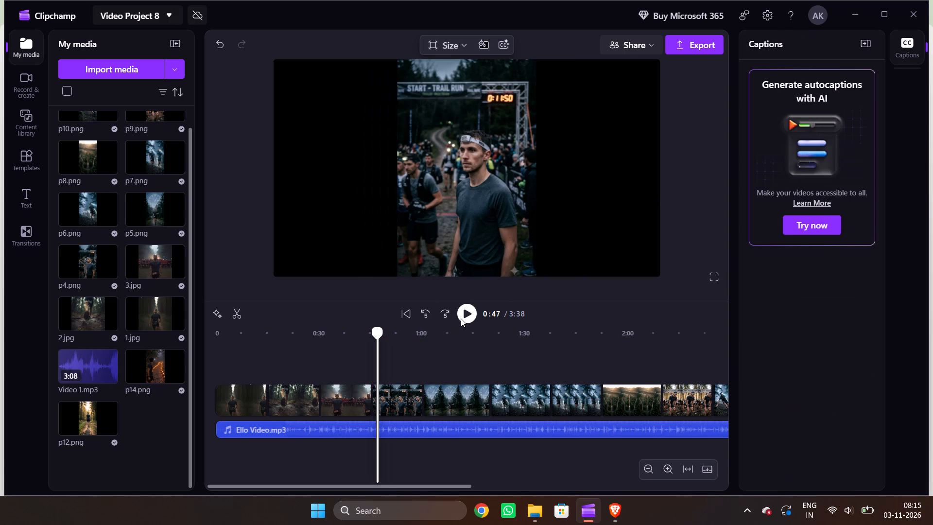
{"action": "left_click", "coordinate": [468, 312]}
{"action": "left_click", "coordinate": [468, 312]}
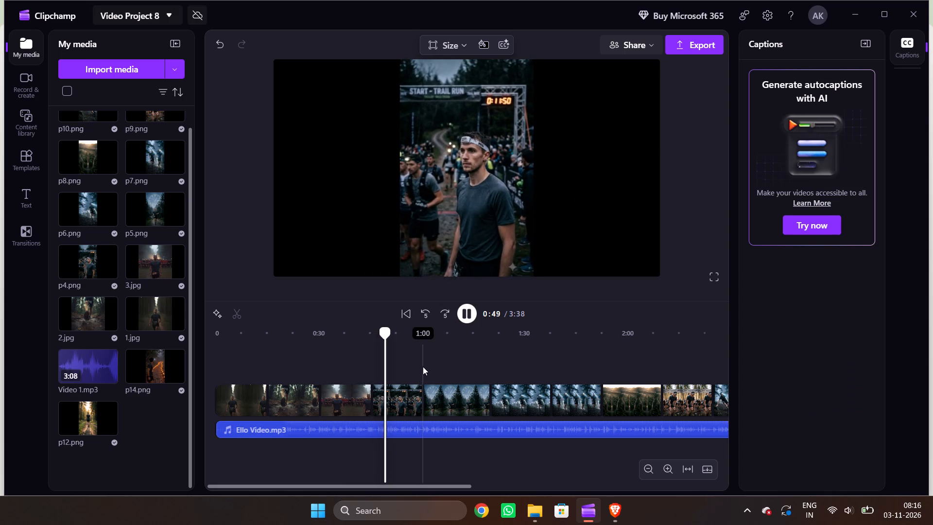
{"action": "left_click", "coordinate": [395, 397]}
{"action": "left_click", "coordinate": [902, 160]}
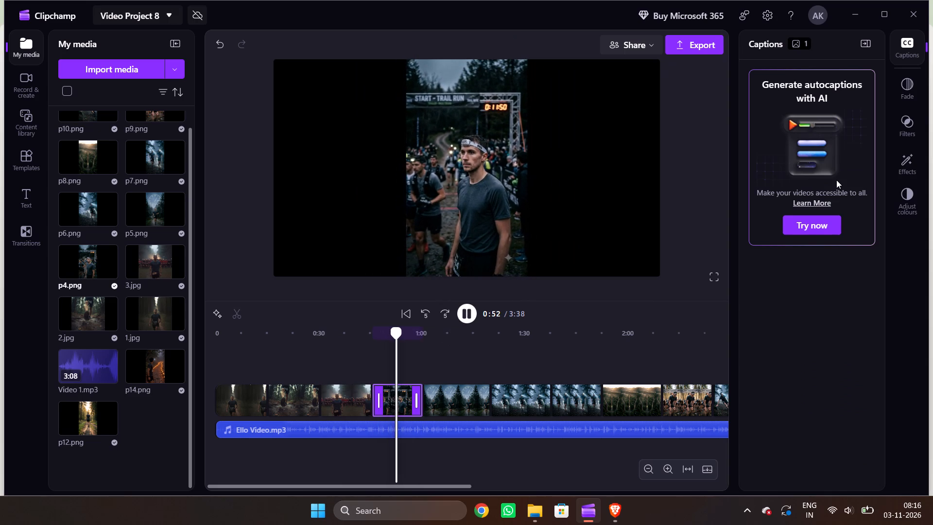
{"action": "left_click", "coordinate": [764, 309]}
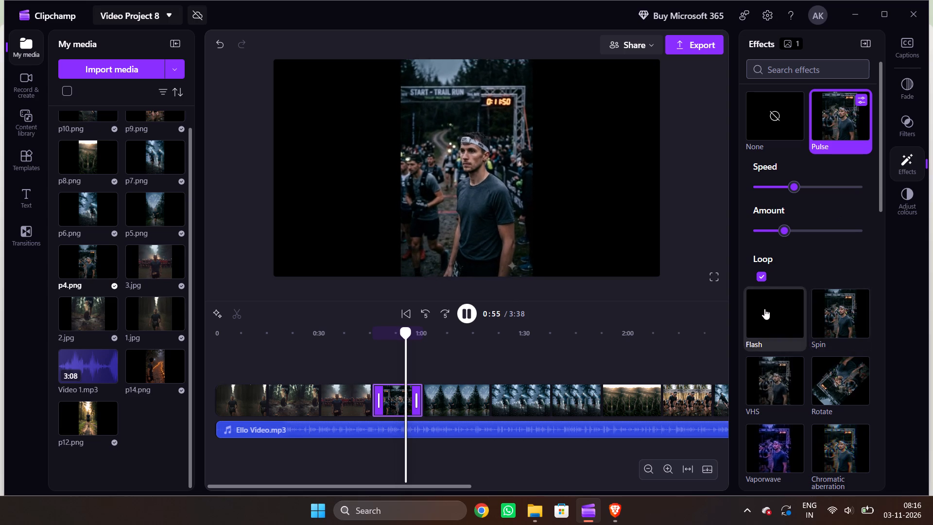
{"action": "left_click", "coordinate": [771, 111]}
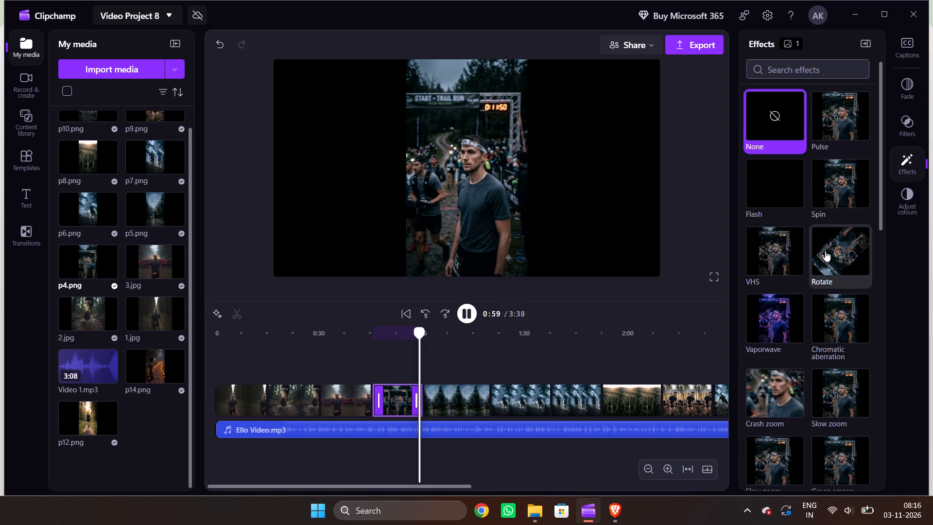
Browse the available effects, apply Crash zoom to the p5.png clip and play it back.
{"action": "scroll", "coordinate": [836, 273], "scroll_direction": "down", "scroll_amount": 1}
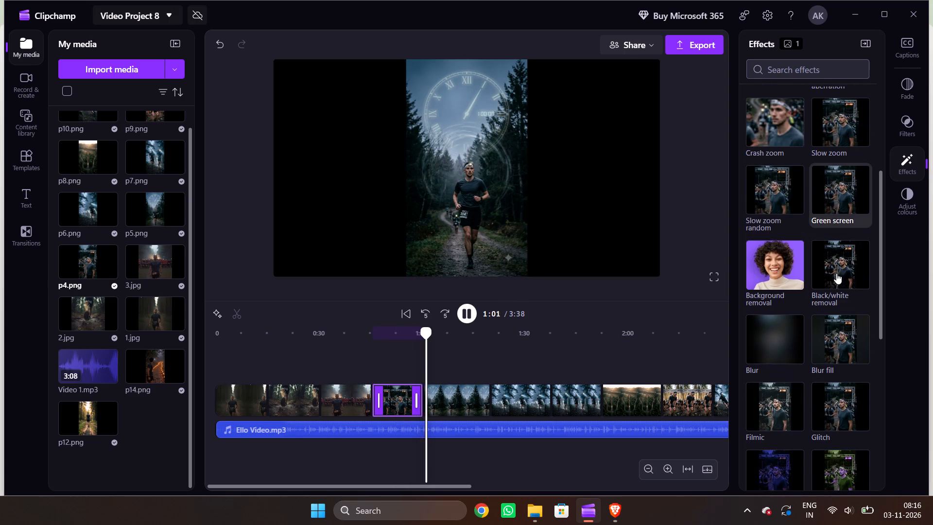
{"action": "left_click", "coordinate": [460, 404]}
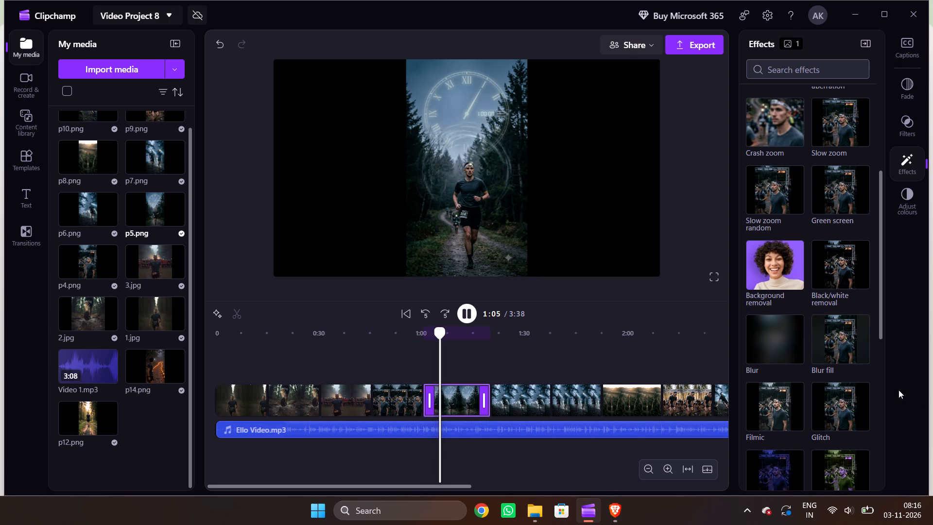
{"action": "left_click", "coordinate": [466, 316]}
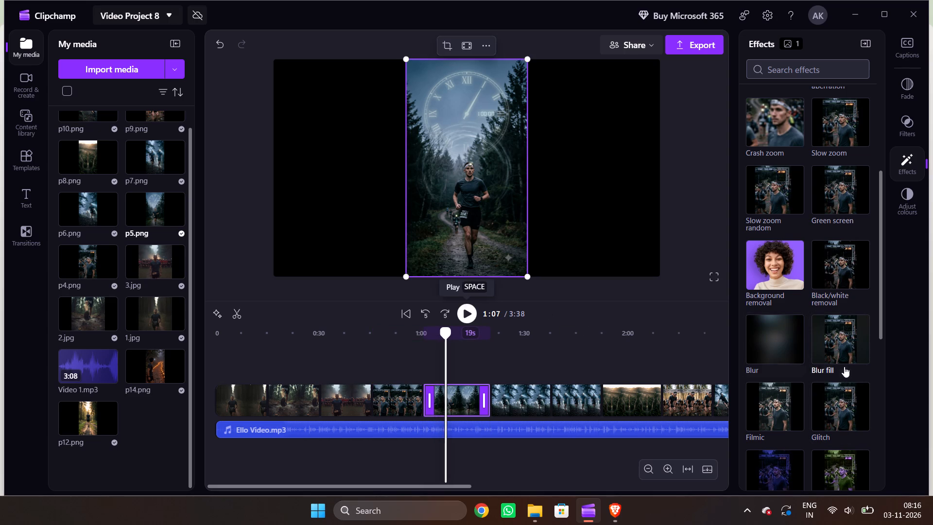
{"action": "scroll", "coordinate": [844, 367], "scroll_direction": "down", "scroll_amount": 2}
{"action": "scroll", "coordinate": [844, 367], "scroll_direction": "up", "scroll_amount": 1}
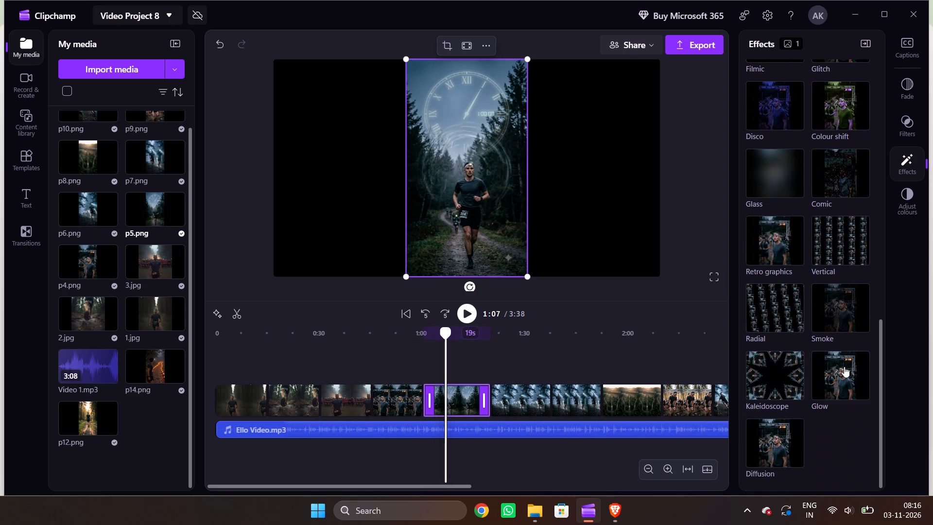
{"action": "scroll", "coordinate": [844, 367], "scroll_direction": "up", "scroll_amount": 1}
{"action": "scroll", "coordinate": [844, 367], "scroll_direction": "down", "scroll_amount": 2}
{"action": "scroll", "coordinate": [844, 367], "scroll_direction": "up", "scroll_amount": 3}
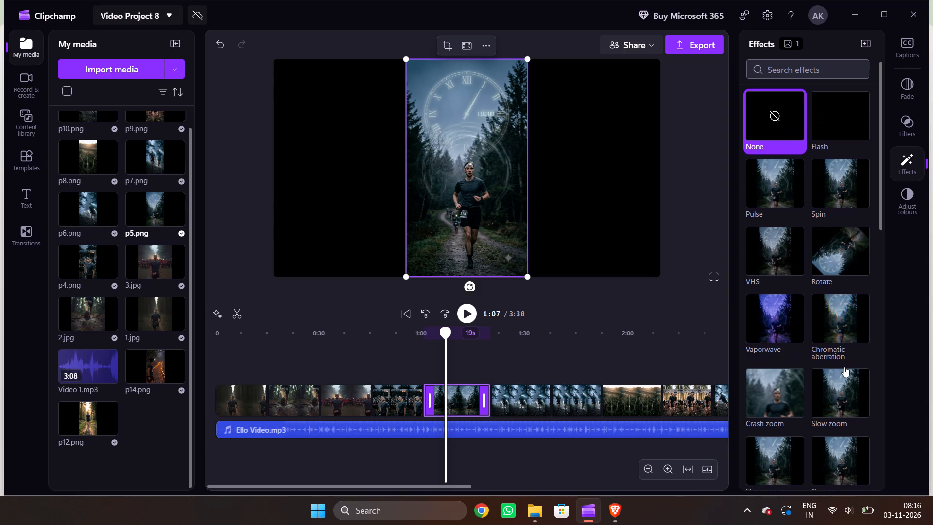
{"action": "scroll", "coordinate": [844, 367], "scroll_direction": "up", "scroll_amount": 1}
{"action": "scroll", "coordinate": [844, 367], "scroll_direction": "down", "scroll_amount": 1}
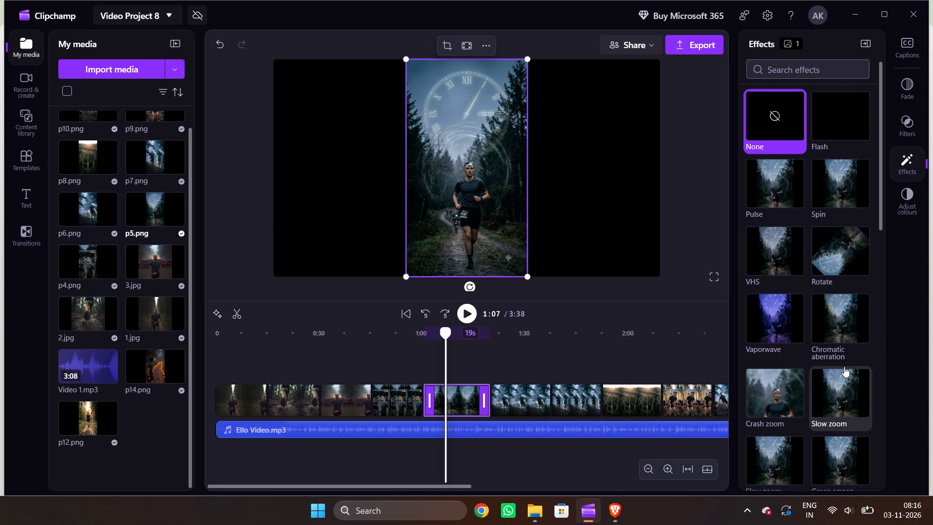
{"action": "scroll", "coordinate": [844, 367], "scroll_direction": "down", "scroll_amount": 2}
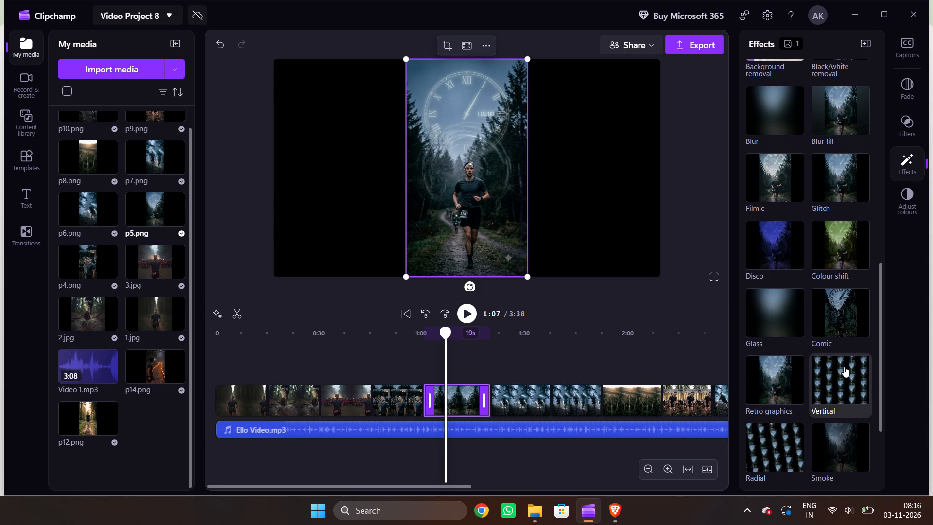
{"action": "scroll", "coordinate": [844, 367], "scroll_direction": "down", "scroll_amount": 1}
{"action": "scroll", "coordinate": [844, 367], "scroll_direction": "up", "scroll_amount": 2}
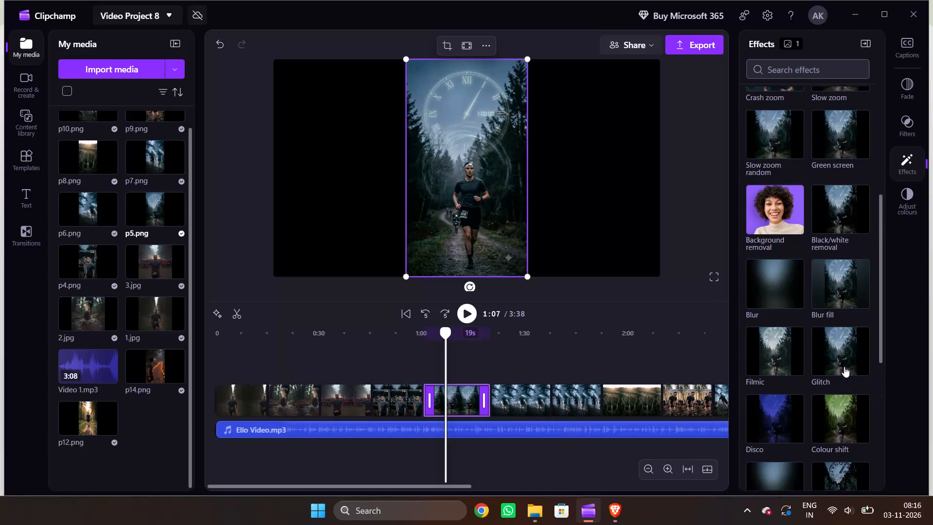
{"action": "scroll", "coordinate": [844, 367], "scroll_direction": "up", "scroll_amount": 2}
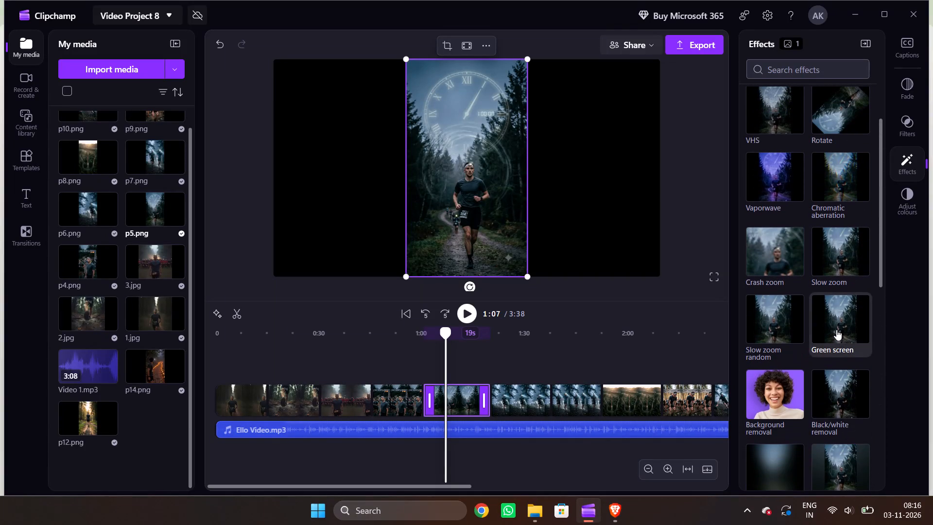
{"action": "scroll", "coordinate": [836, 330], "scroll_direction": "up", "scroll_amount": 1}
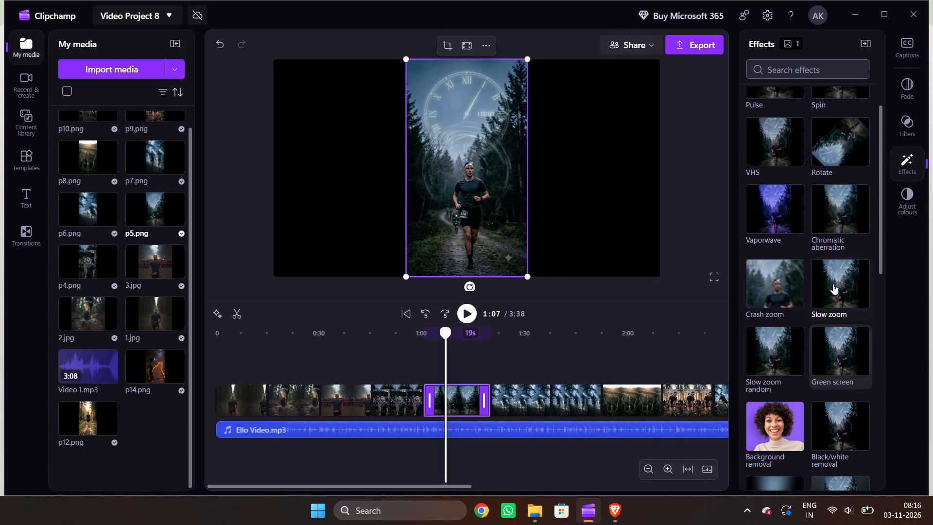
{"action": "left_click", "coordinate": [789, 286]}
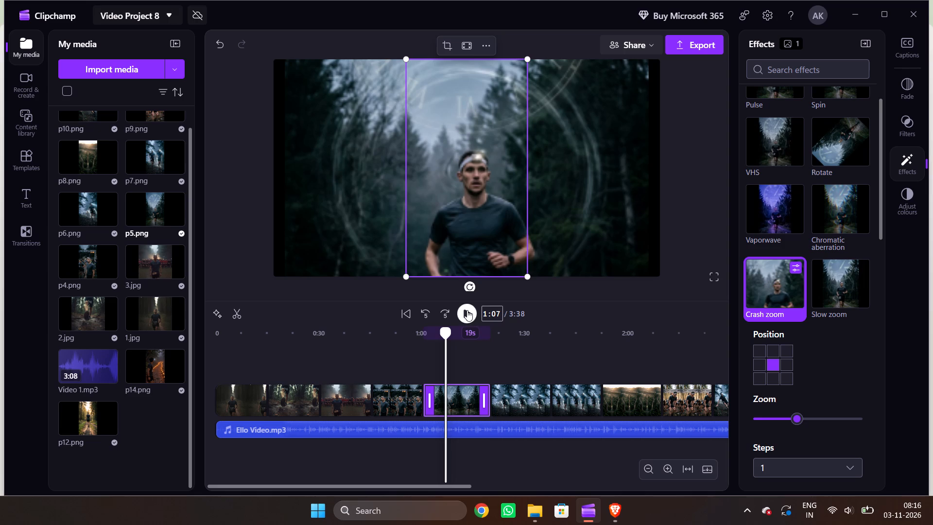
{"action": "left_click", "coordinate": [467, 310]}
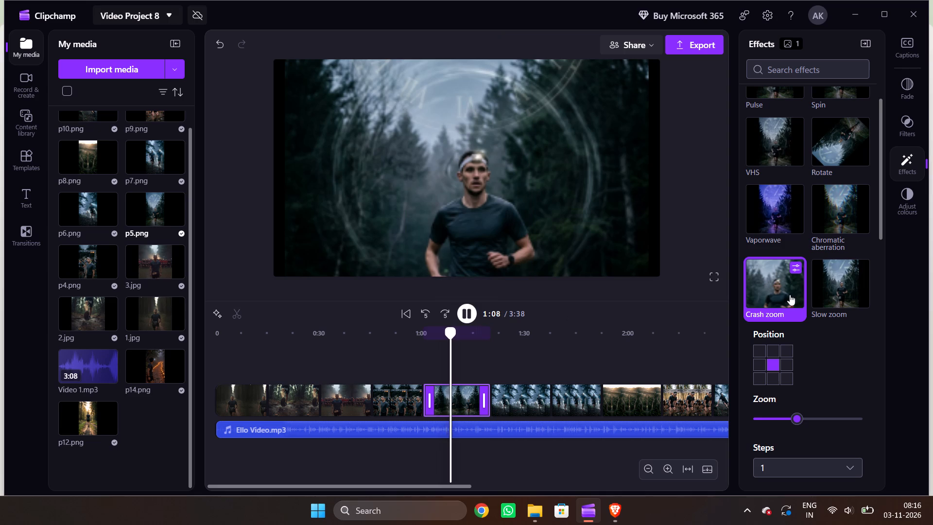
Switch the p5.png clip's effect to Slow zoom and replay part of the clip.
{"action": "left_click", "coordinate": [843, 293]}
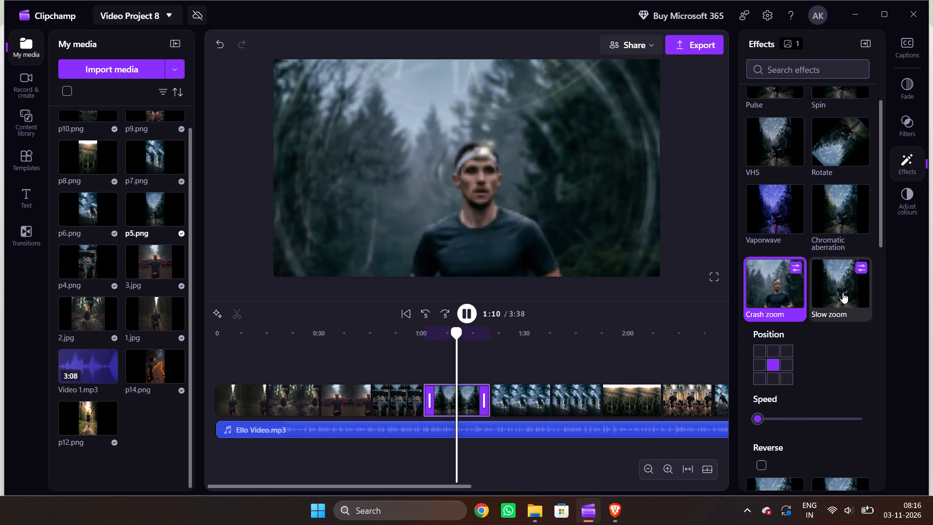
{"action": "left_click", "coordinate": [782, 307]}
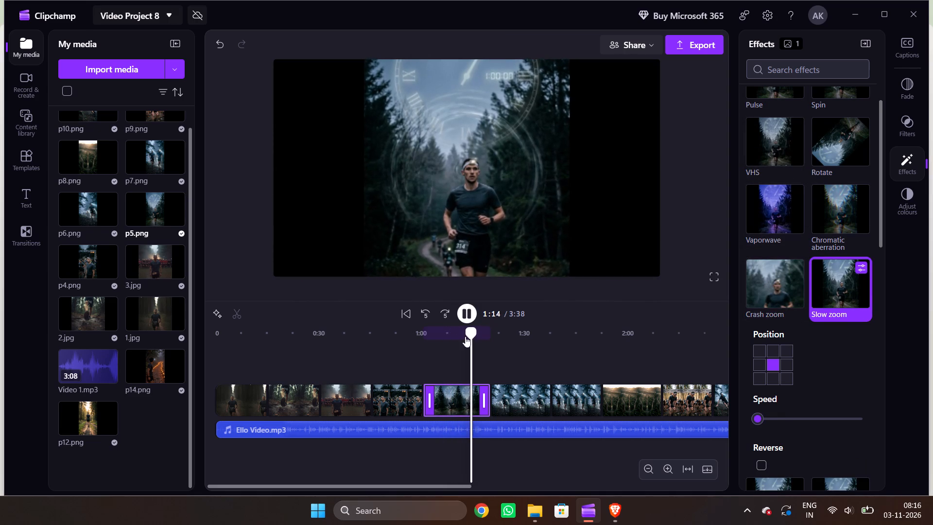
{"action": "left_click", "coordinate": [453, 348]}
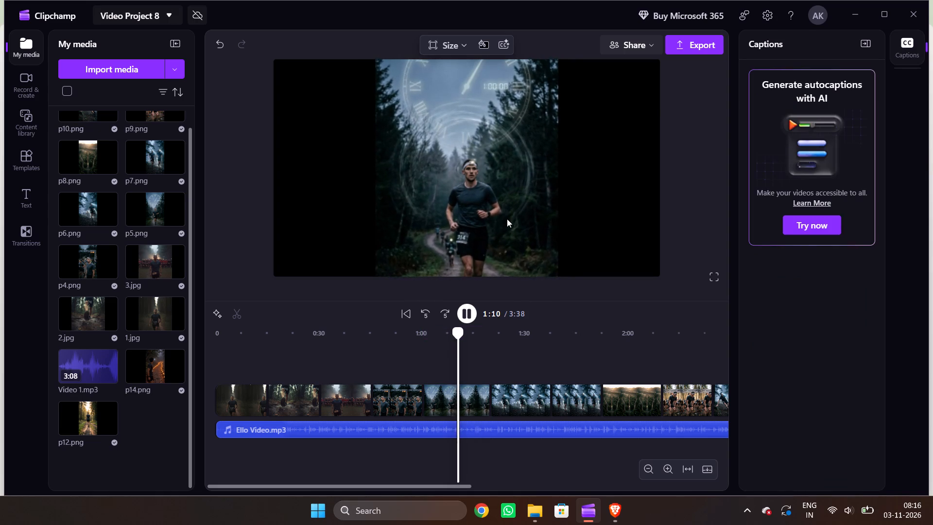
{"action": "left_click", "coordinate": [449, 397]}
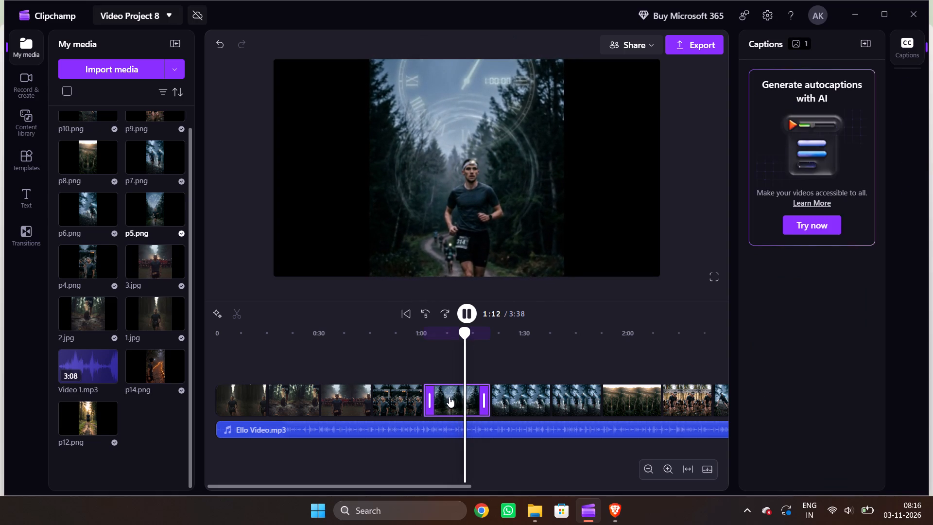
Play the p4.png clip from its start and apply the Slow zoom effect to it.
{"action": "left_click", "coordinate": [385, 403]}
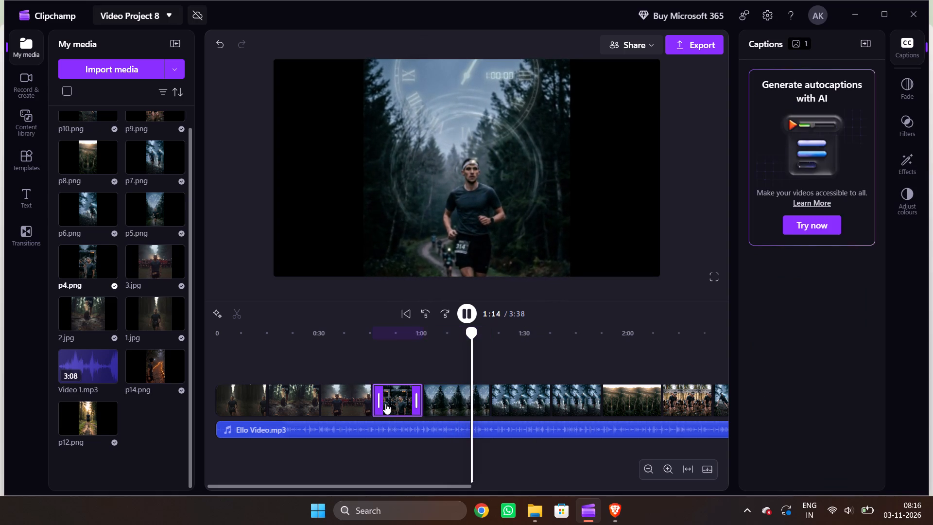
{"action": "left_click", "coordinate": [376, 343]}
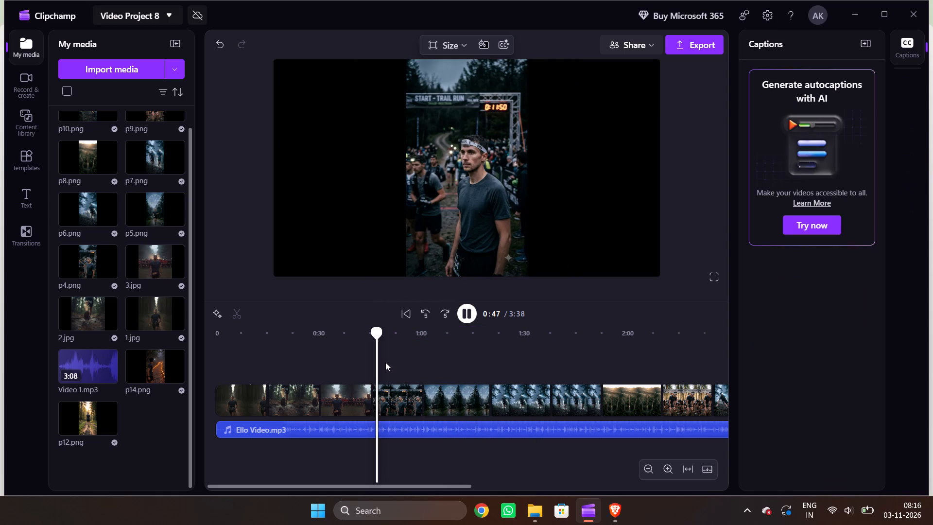
{"action": "left_click", "coordinate": [403, 396]}
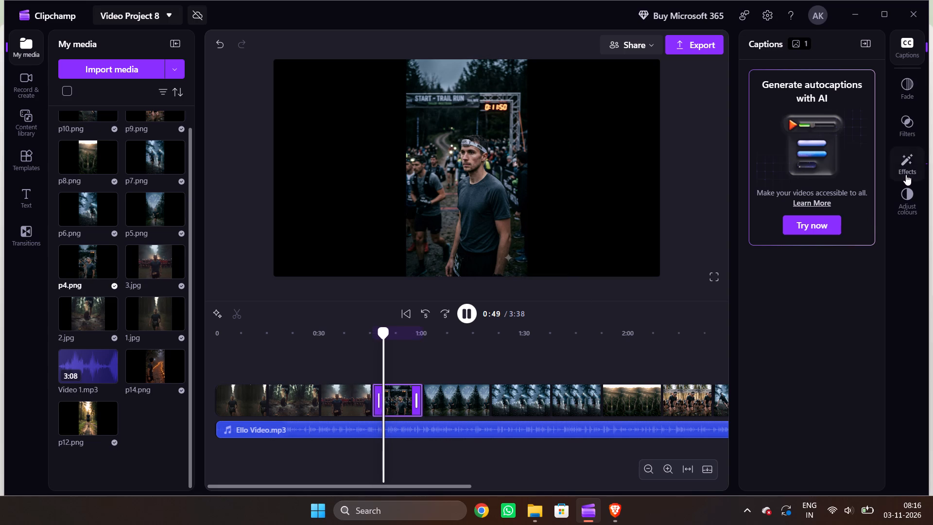
{"action": "left_click", "coordinate": [906, 174]}
{"action": "scroll", "coordinate": [793, 289], "scroll_direction": "down", "scroll_amount": 1}
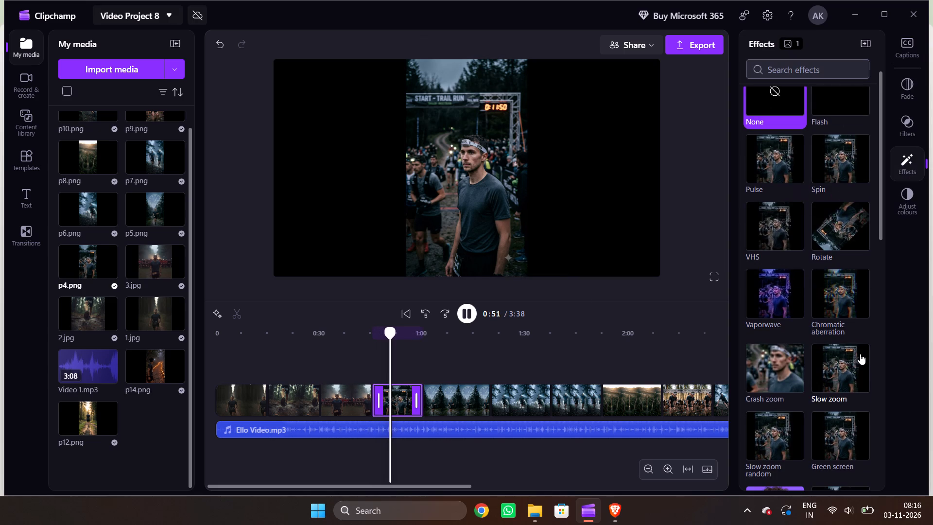
{"action": "left_click", "coordinate": [858, 365]}
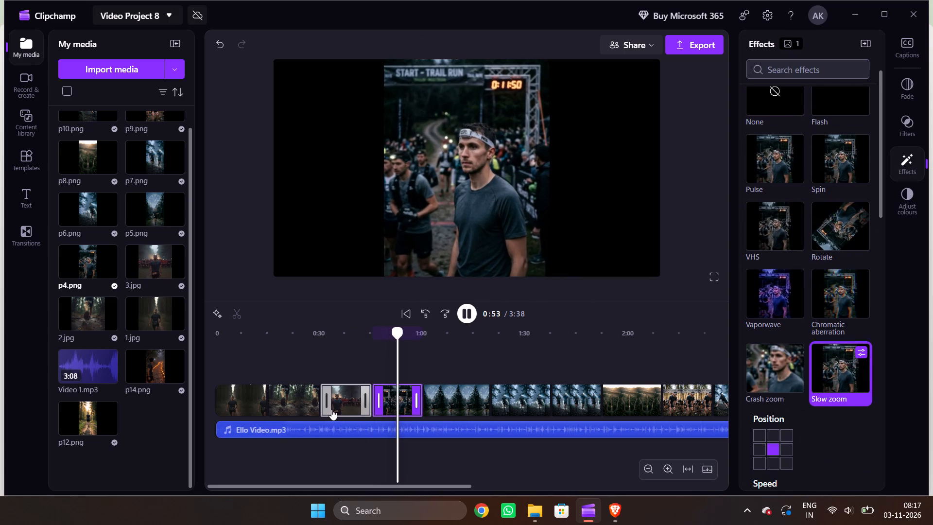
Play from near the start of the 3.jpg clip and apply the Slow zoom effect to it.
{"action": "left_click", "coordinate": [331, 409]}
{"action": "left_click", "coordinate": [330, 358]}
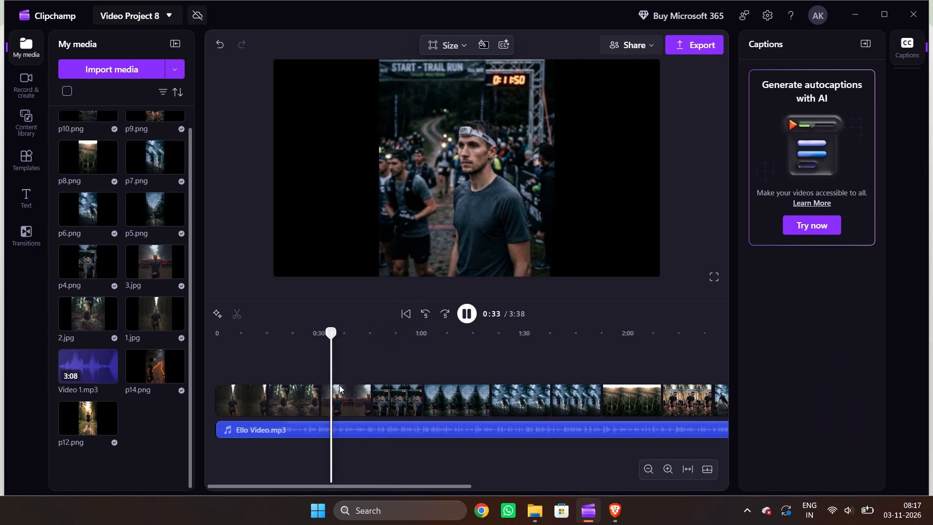
{"action": "left_click", "coordinate": [346, 402]}
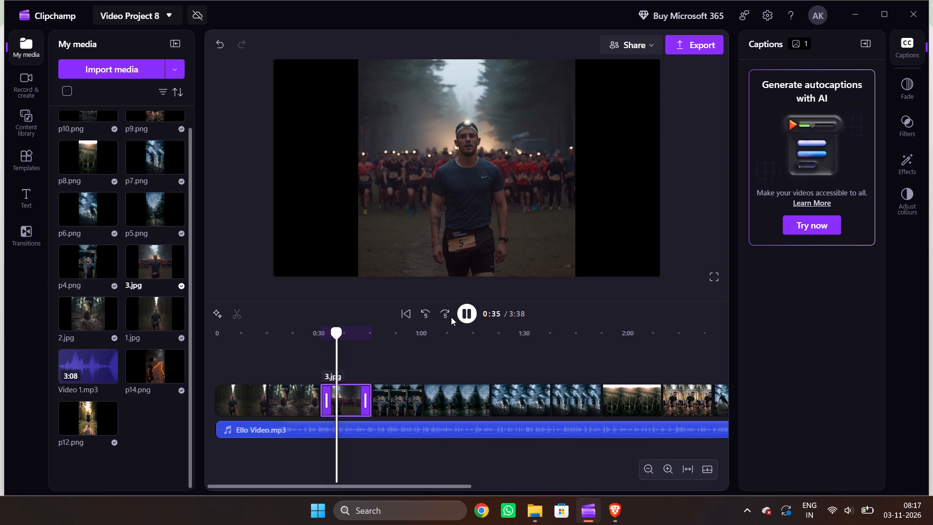
{"action": "left_click", "coordinate": [909, 169]}
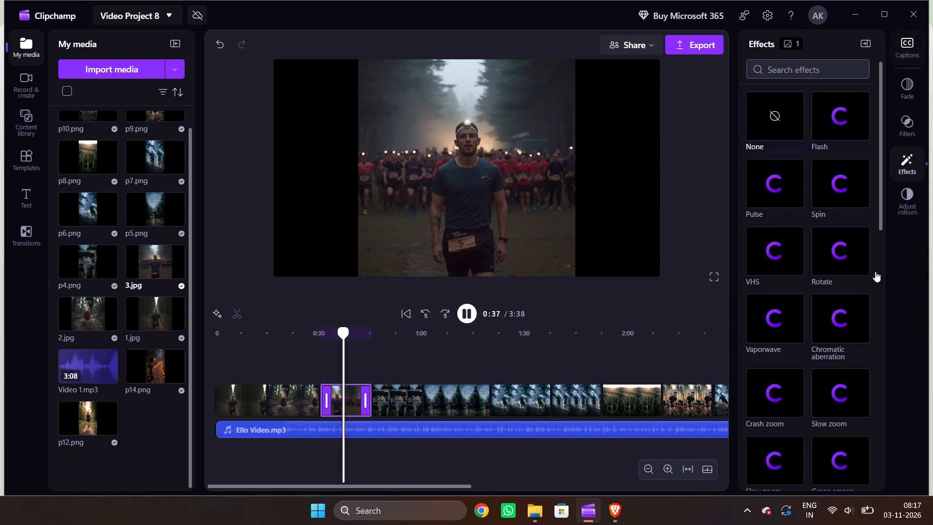
{"action": "left_click", "coordinate": [830, 416]}
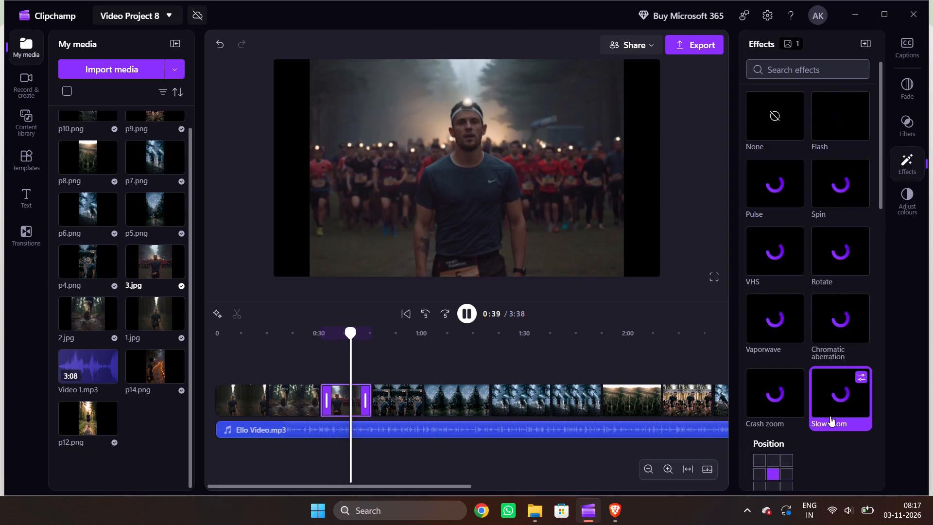
Check the effect settings of the p5.png clip while the video plays on to it.
{"action": "left_click", "coordinate": [467, 405]}
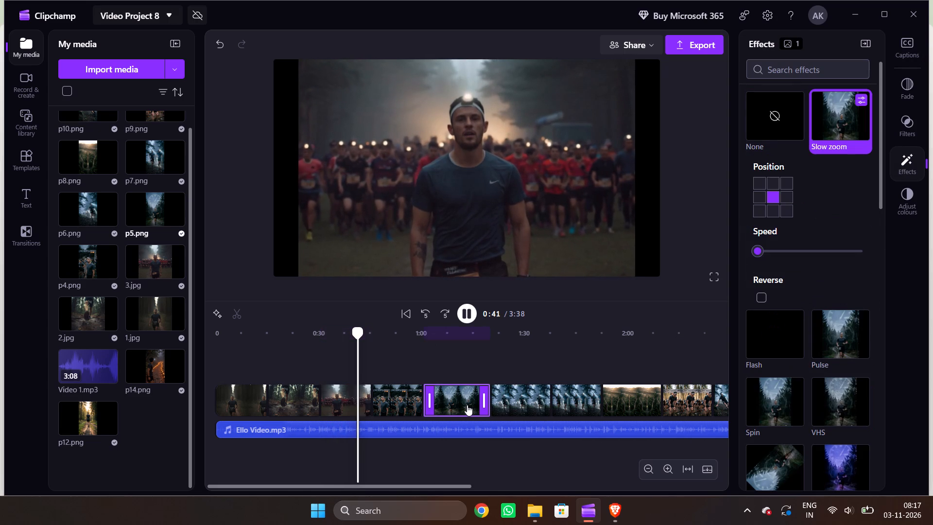
{"action": "left_click", "coordinate": [467, 405]}
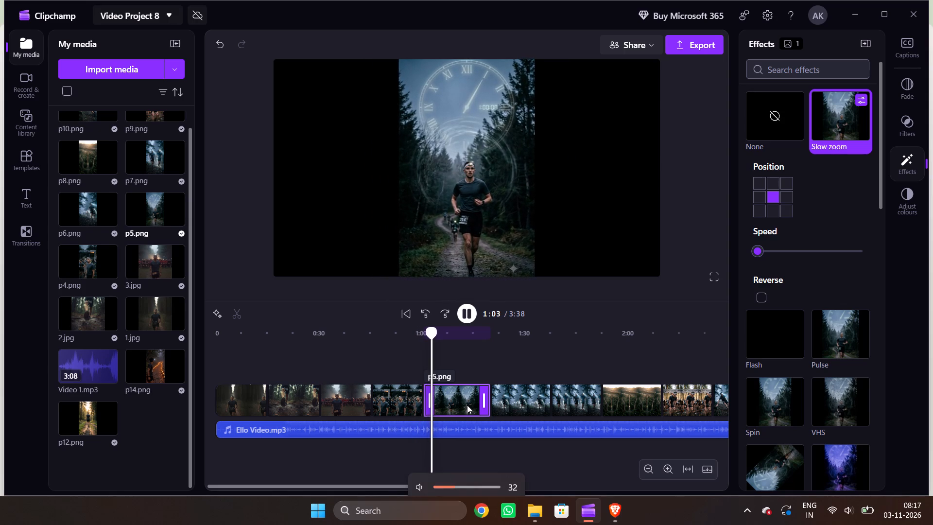
Apply the Slow zoom effect to the p6.png clip on the timeline.
{"action": "left_click", "coordinate": [513, 402]}
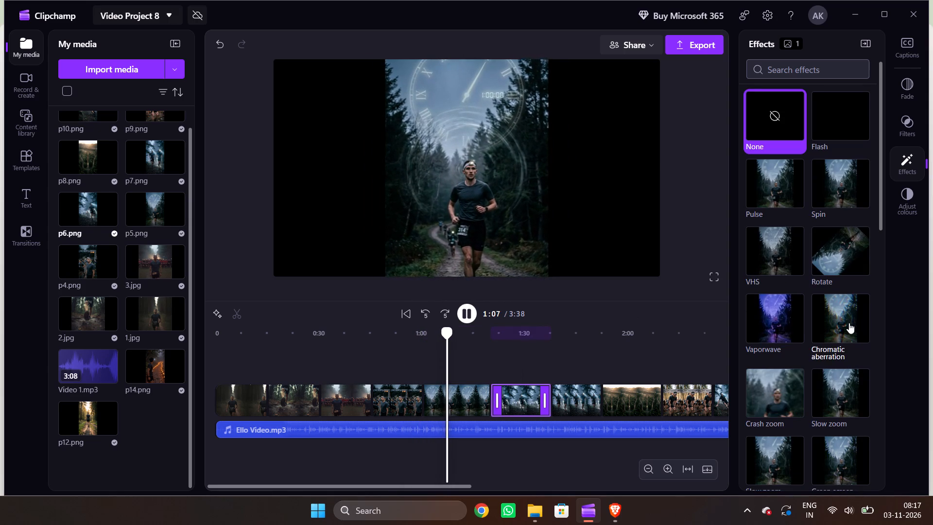
{"action": "left_click", "coordinate": [836, 406]}
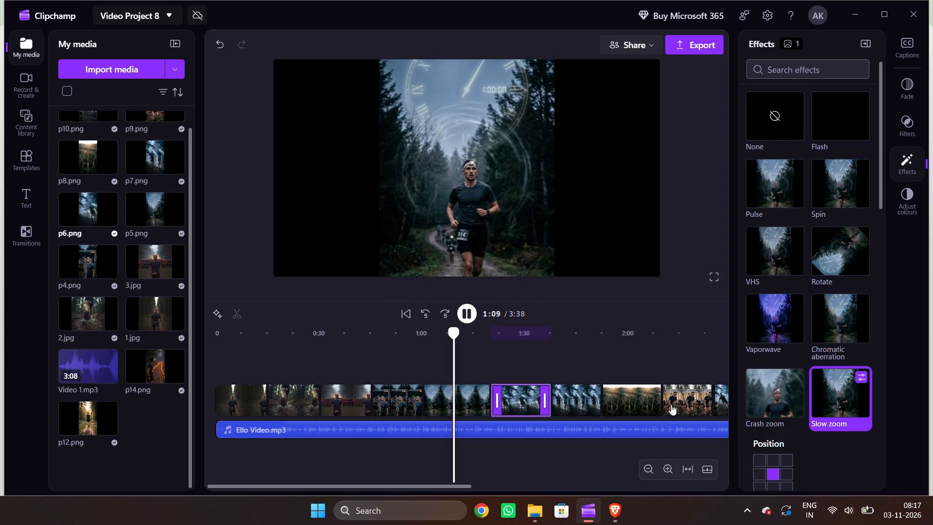
Apply the Slow zoom effect to the p7.png, p8.png and p9.png clips on the timeline.
{"action": "left_click", "coordinate": [570, 400]}
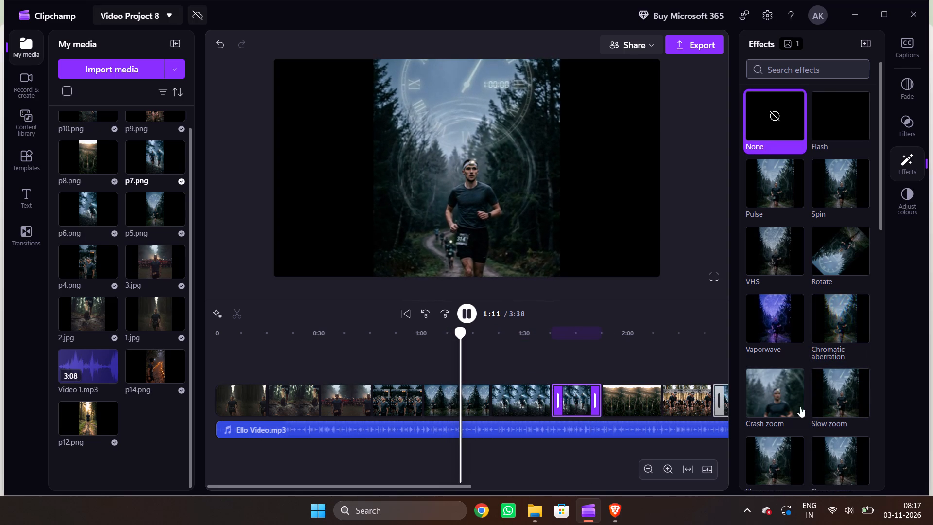
{"action": "left_click", "coordinate": [845, 402]}
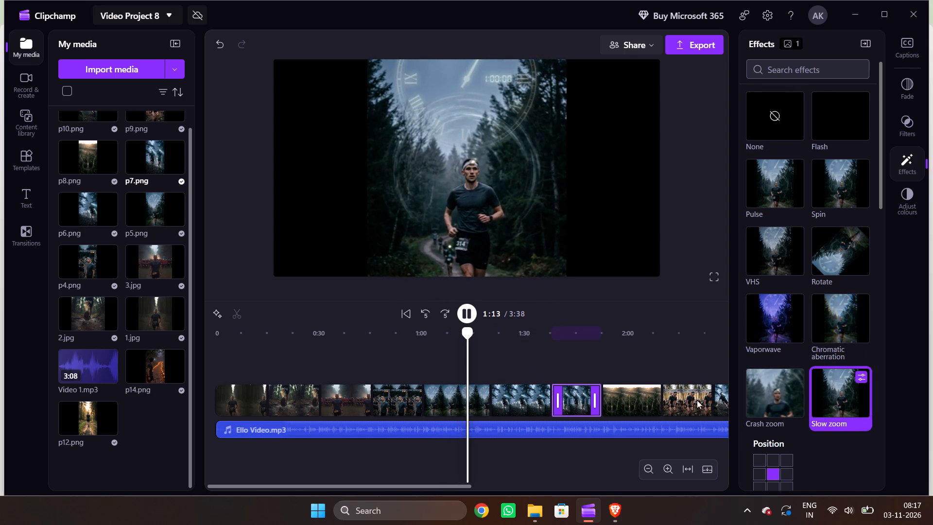
{"action": "left_click", "coordinate": [628, 402]}
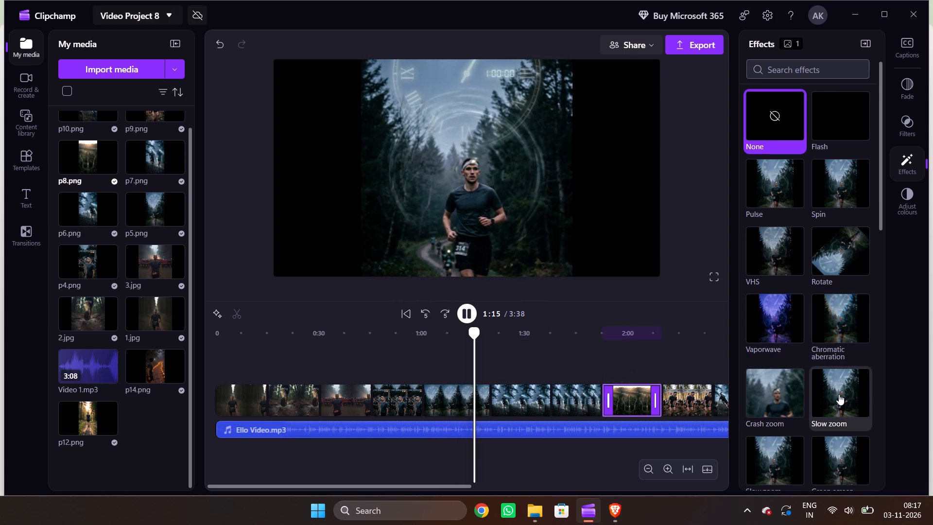
{"action": "left_click", "coordinate": [839, 394]}
{"action": "left_click", "coordinate": [680, 388]}
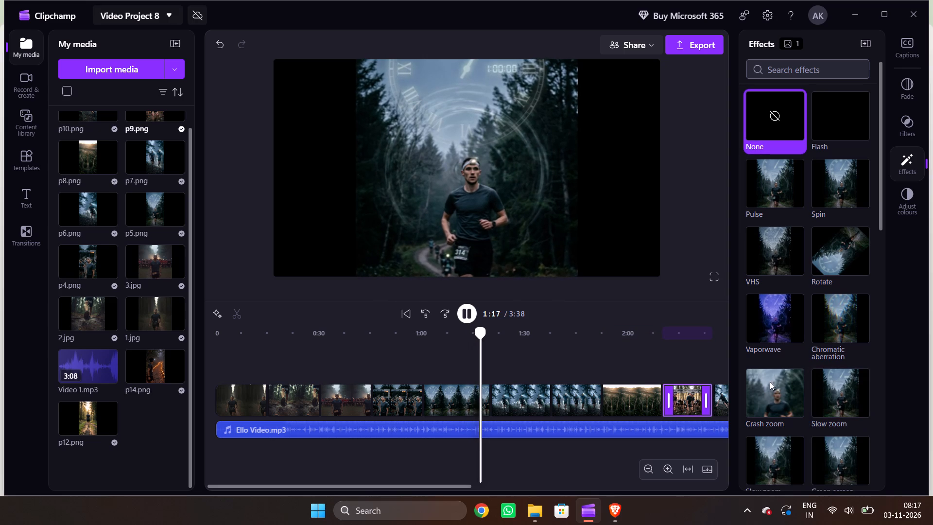
{"action": "left_click", "coordinate": [831, 389]}
Apply the Slow zoom effect to the p10.png, p11.png and p12.png clips, keeping the video playing.
{"action": "scroll", "coordinate": [653, 390], "scroll_direction": "left", "scroll_amount": 1}
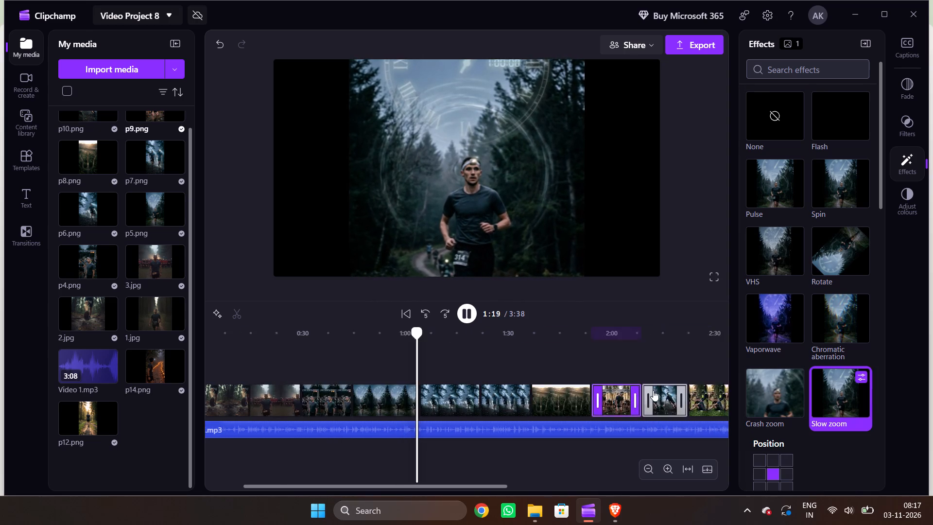
{"action": "left_click", "coordinate": [525, 389]}
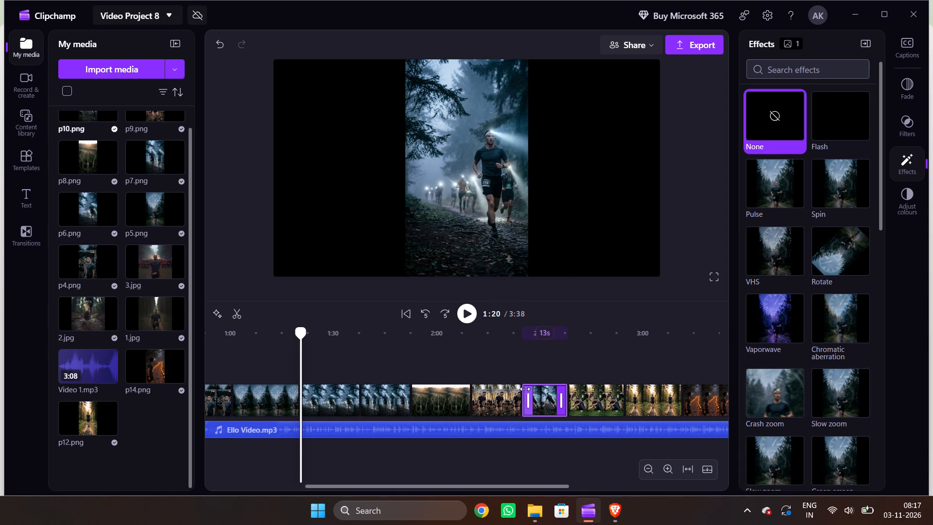
{"action": "left_click", "coordinate": [841, 393]}
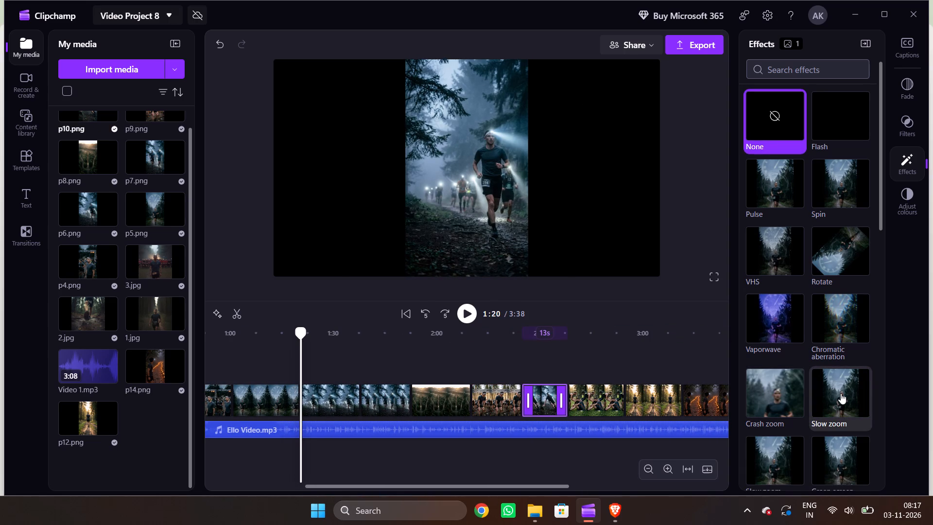
{"action": "left_click", "coordinate": [468, 314]}
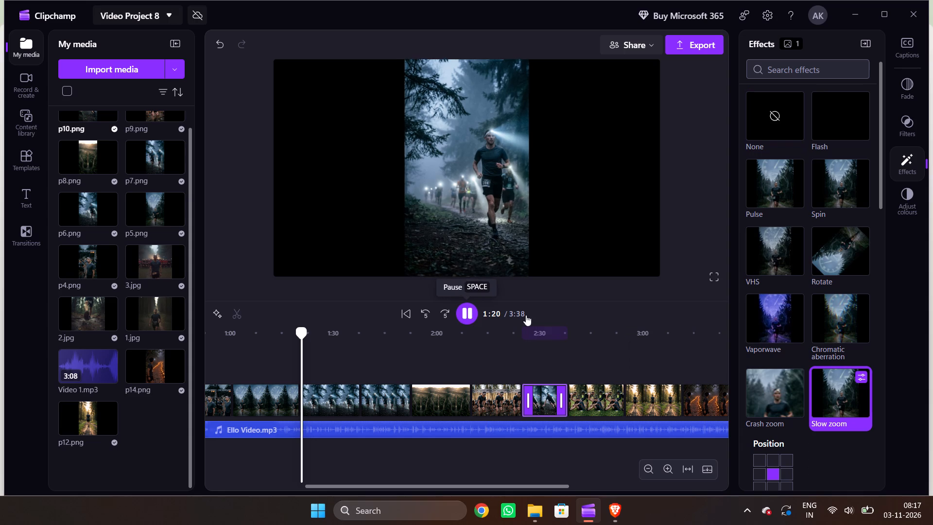
{"action": "left_click", "coordinate": [604, 396]}
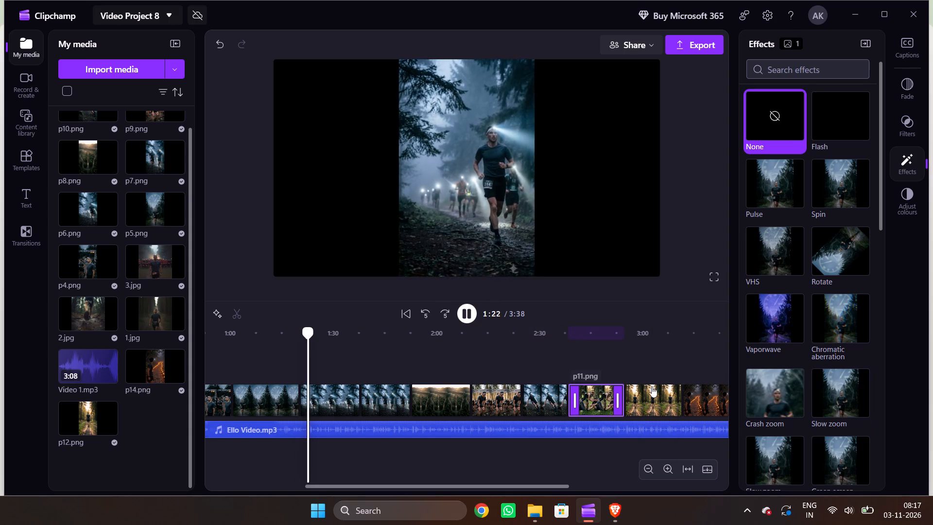
{"action": "left_click", "coordinate": [834, 395]}
{"action": "left_click", "coordinate": [652, 405]}
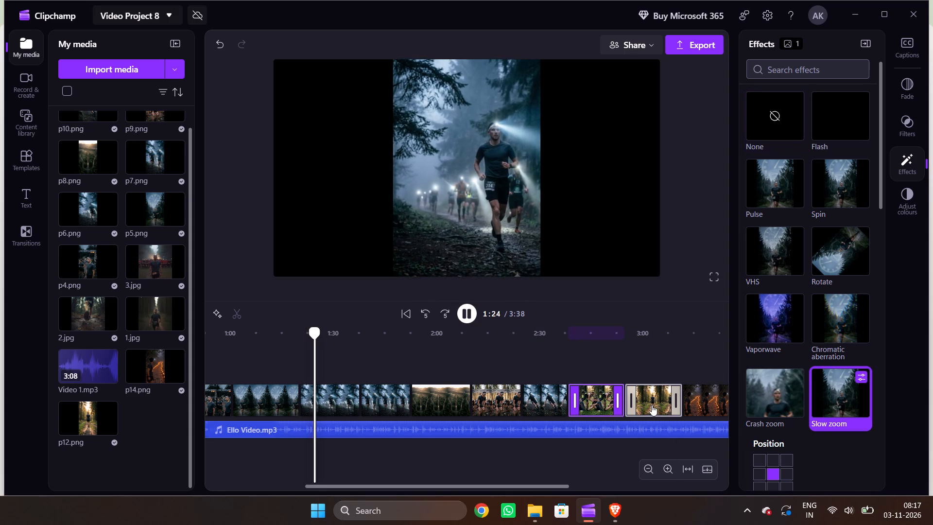
{"action": "left_click", "coordinate": [850, 397]}
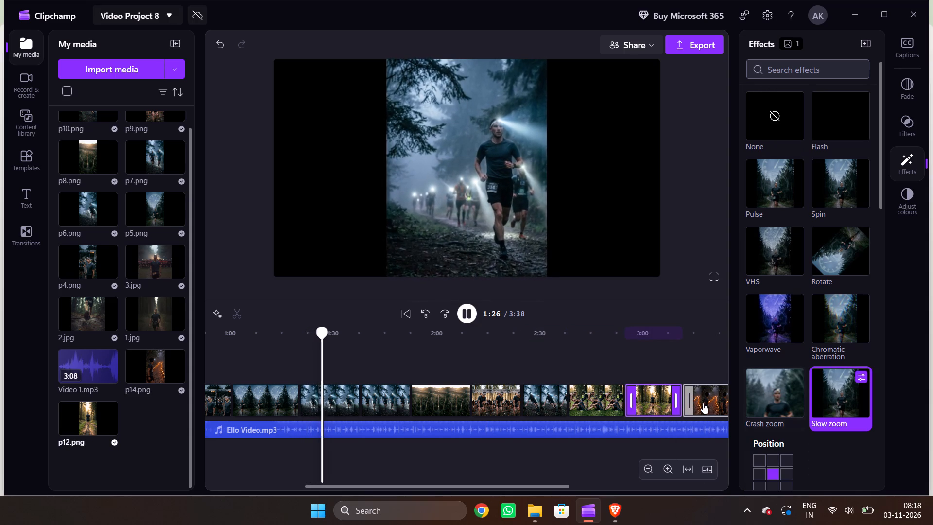
Apply the Slow zoom effect to the p14.png clip with the effect's position set to the top-right corner.
{"action": "left_click", "coordinate": [703, 403]}
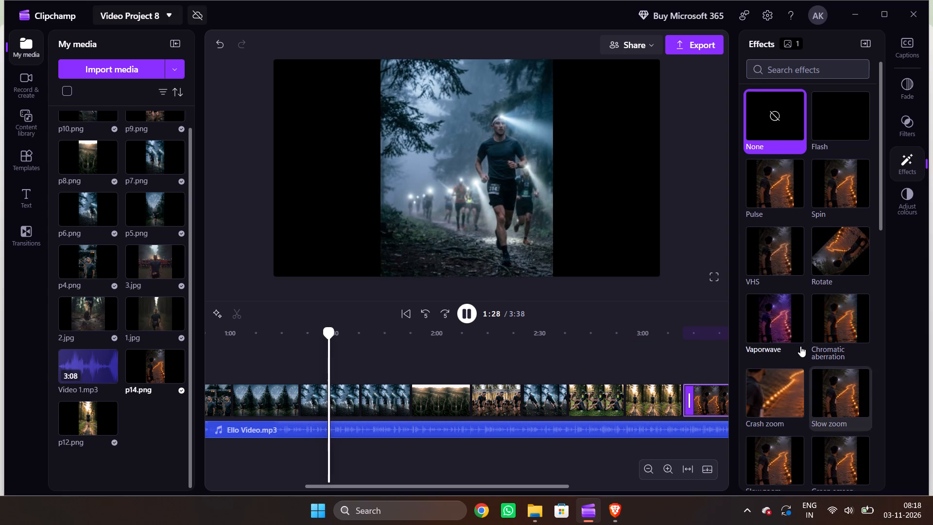
{"action": "left_click", "coordinate": [835, 385]}
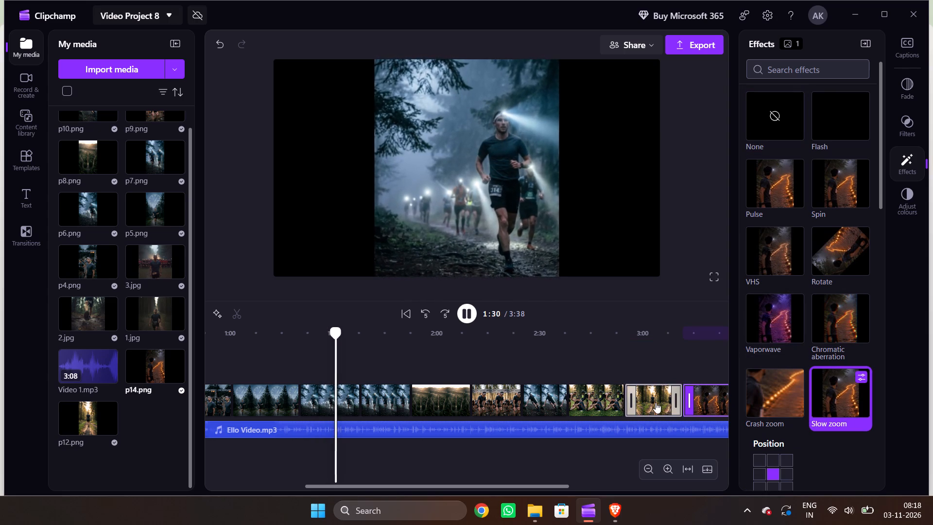
{"action": "left_click", "coordinate": [782, 460]}
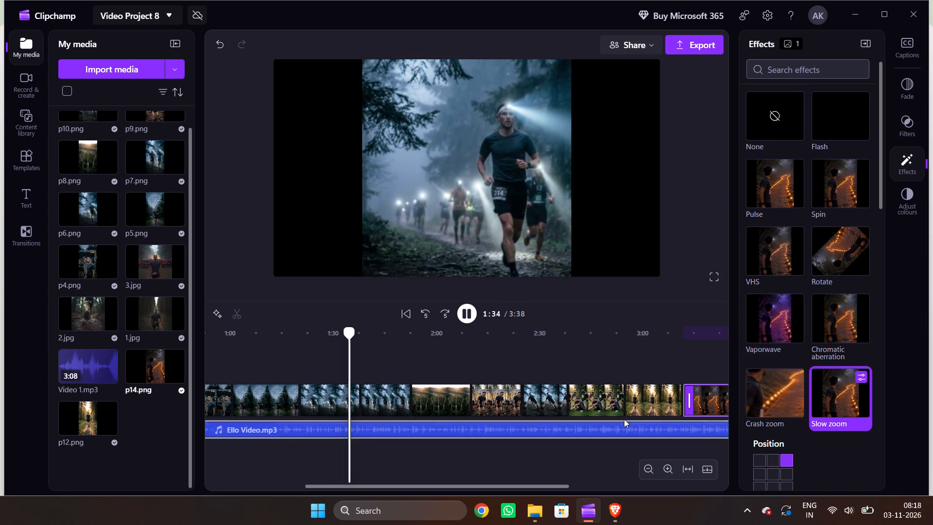
Add the Slow zoom random effect to the p8.png clip alongside its Slow zoom effect.
{"action": "left_click", "coordinate": [431, 390]}
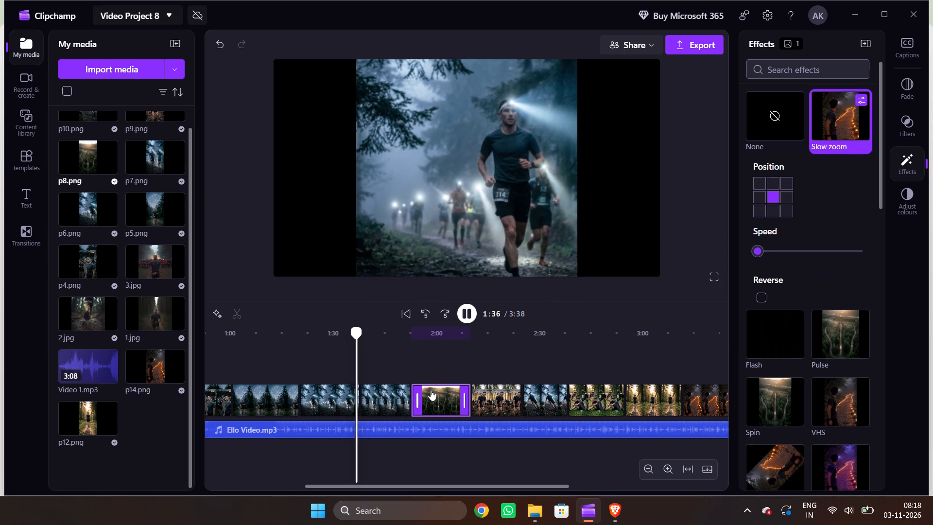
{"action": "scroll", "coordinate": [884, 416], "scroll_direction": "down", "scroll_amount": 1}
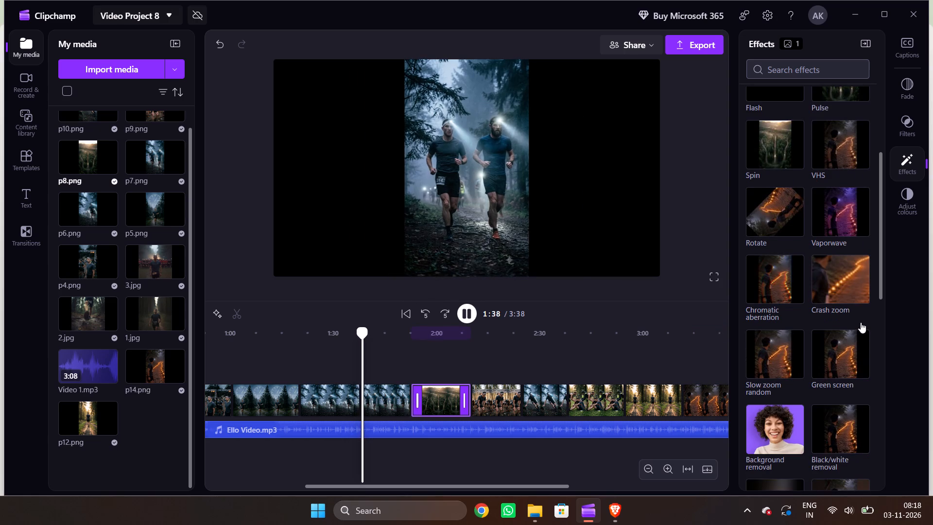
{"action": "scroll", "coordinate": [839, 234], "scroll_direction": "up", "scroll_amount": 1}
{"action": "scroll", "coordinate": [839, 234], "scroll_direction": "down", "scroll_amount": 1}
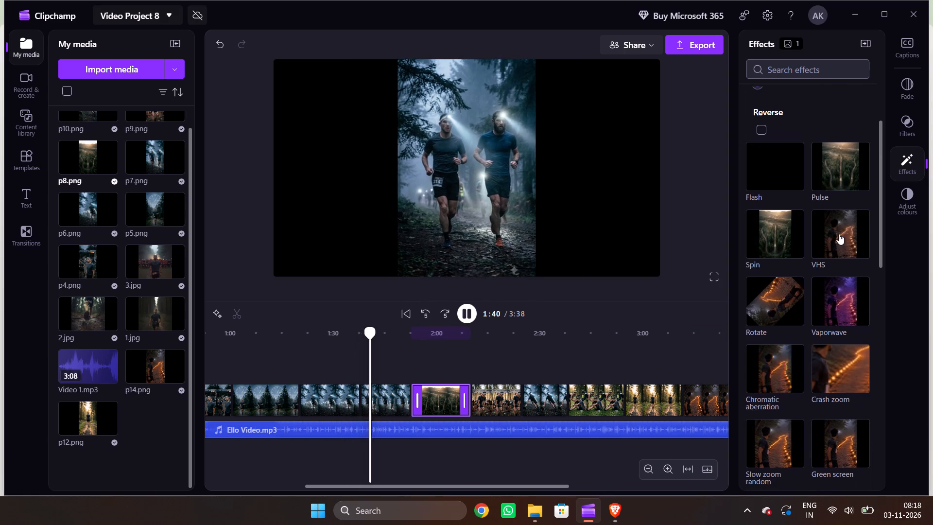
{"action": "scroll", "coordinate": [824, 353], "scroll_direction": "down", "scroll_amount": 1}
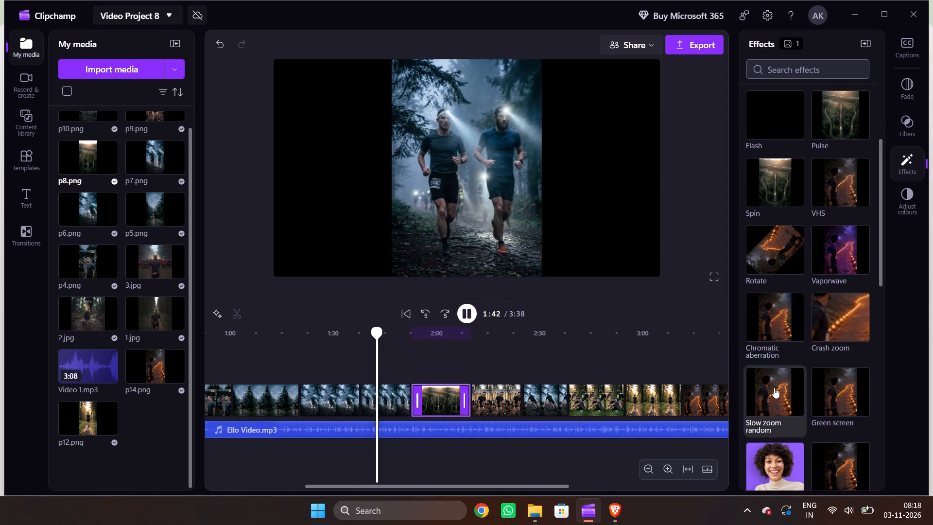
{"action": "left_click", "coordinate": [766, 398]}
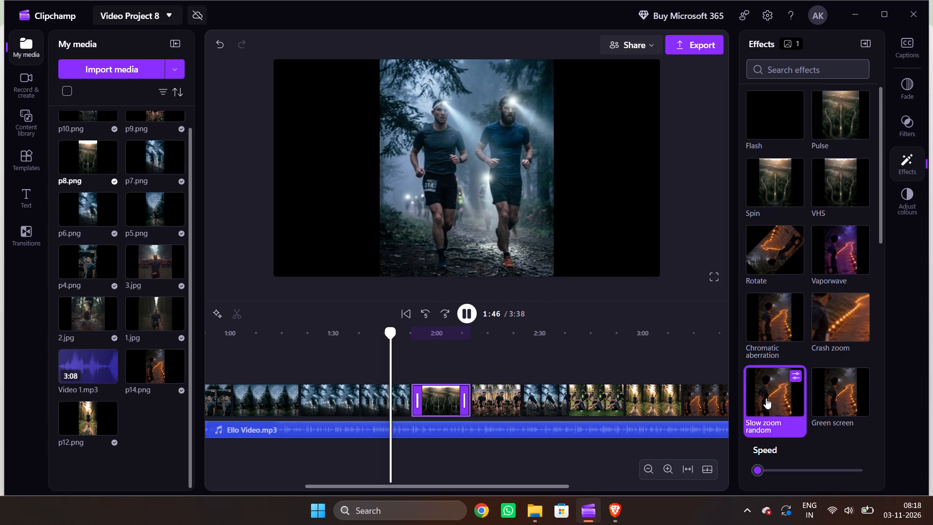
{"action": "scroll", "coordinate": [766, 398], "scroll_direction": "down", "scroll_amount": 1}
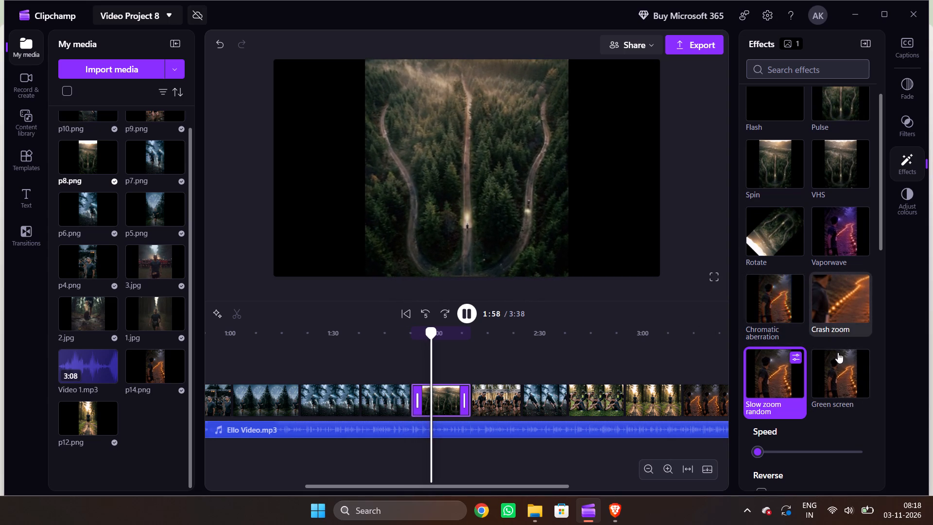
{"action": "scroll", "coordinate": [840, 378], "scroll_direction": "up", "scroll_amount": 1}
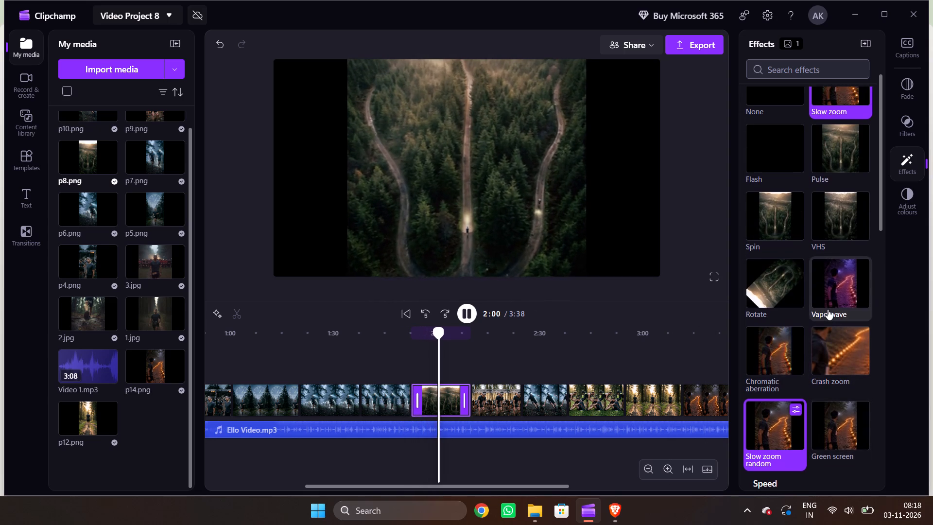
{"action": "scroll", "coordinate": [828, 309], "scroll_direction": "up", "scroll_amount": 1}
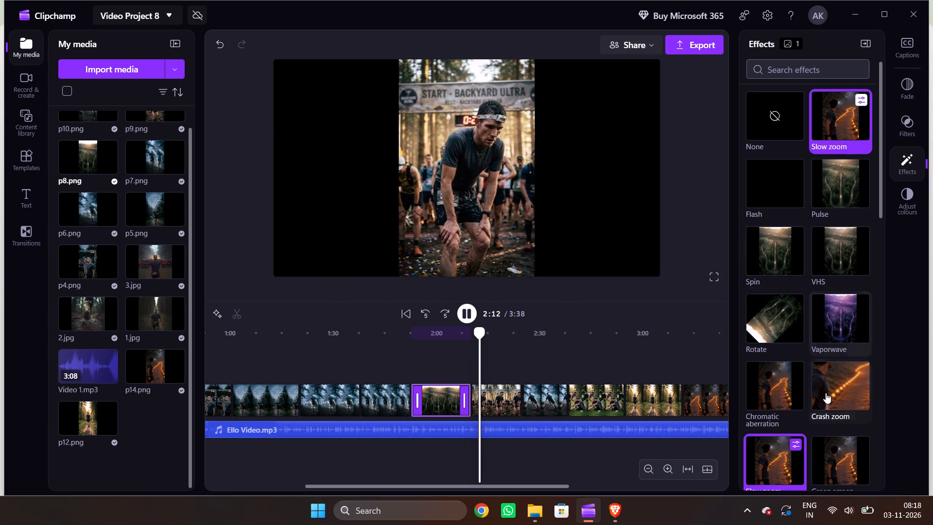
Check the effects applied to the p9.png clip while the video plays.
{"action": "left_click", "coordinate": [502, 403]}
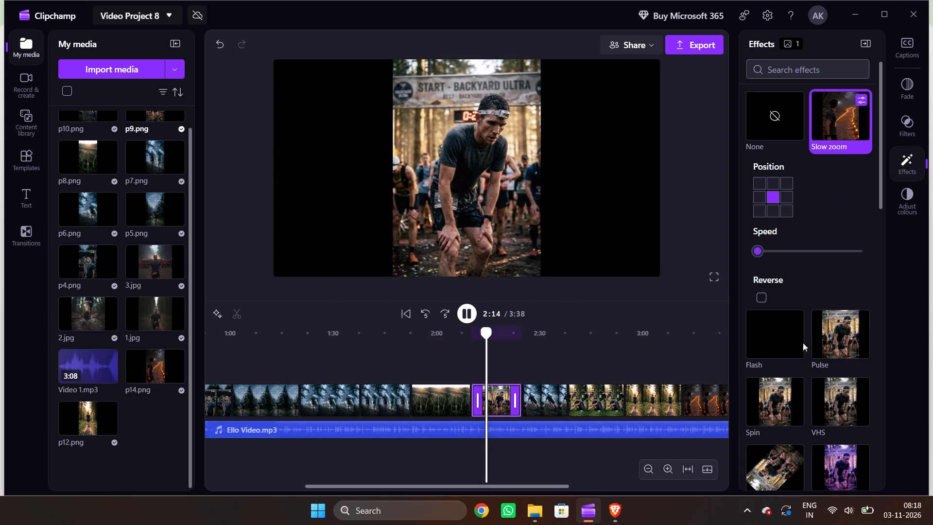
{"action": "scroll", "coordinate": [849, 338], "scroll_direction": "down", "scroll_amount": 1}
{"action": "scroll", "coordinate": [824, 404], "scroll_direction": "down", "scroll_amount": 1}
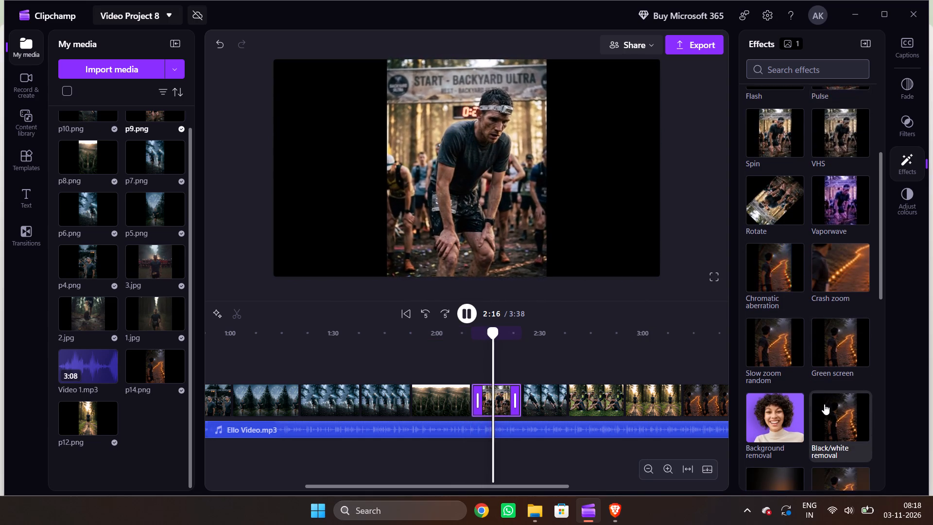
{"action": "scroll", "coordinate": [824, 404], "scroll_direction": "down", "scroll_amount": 1}
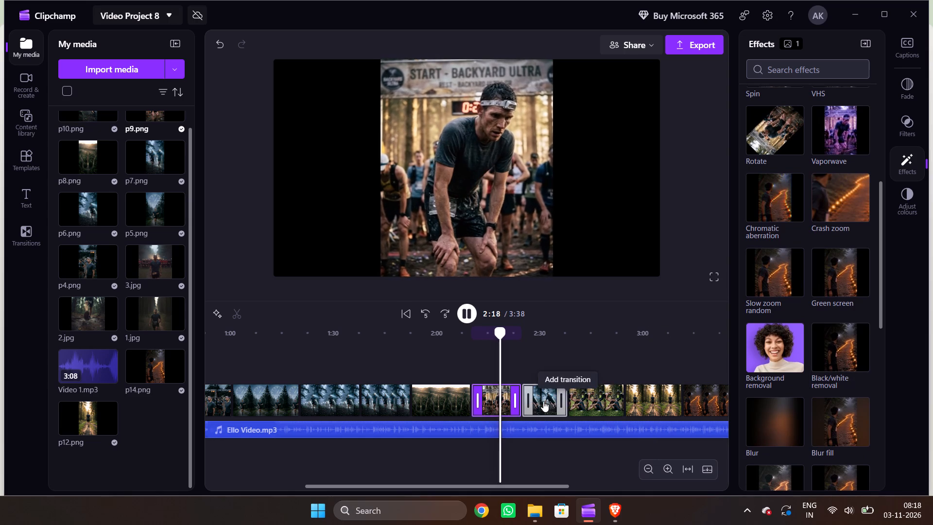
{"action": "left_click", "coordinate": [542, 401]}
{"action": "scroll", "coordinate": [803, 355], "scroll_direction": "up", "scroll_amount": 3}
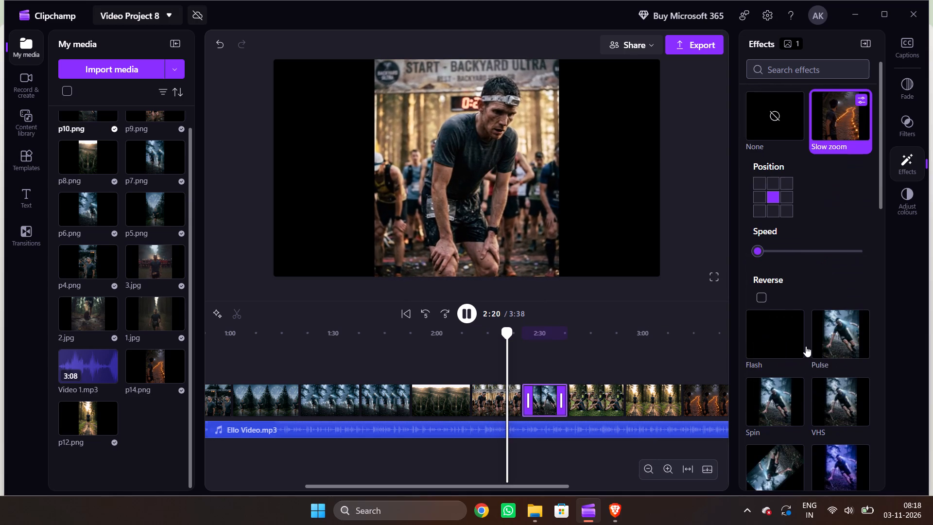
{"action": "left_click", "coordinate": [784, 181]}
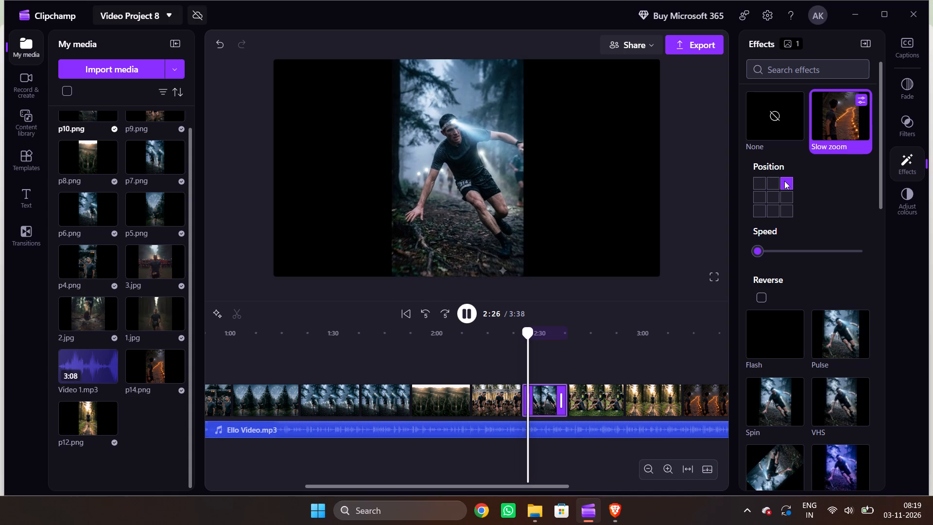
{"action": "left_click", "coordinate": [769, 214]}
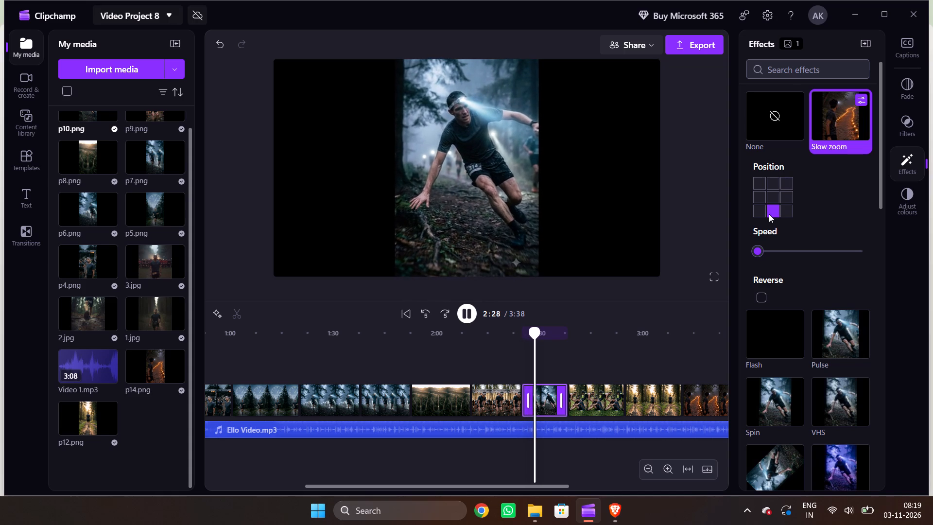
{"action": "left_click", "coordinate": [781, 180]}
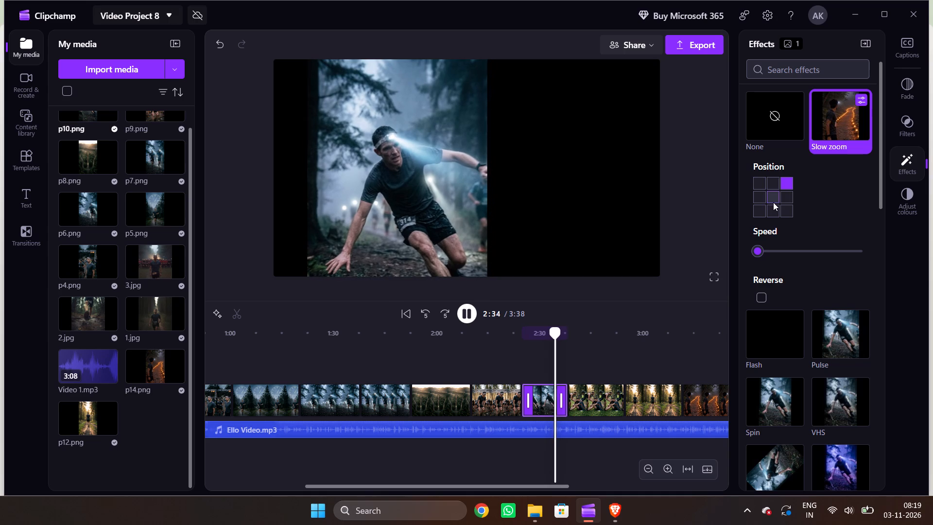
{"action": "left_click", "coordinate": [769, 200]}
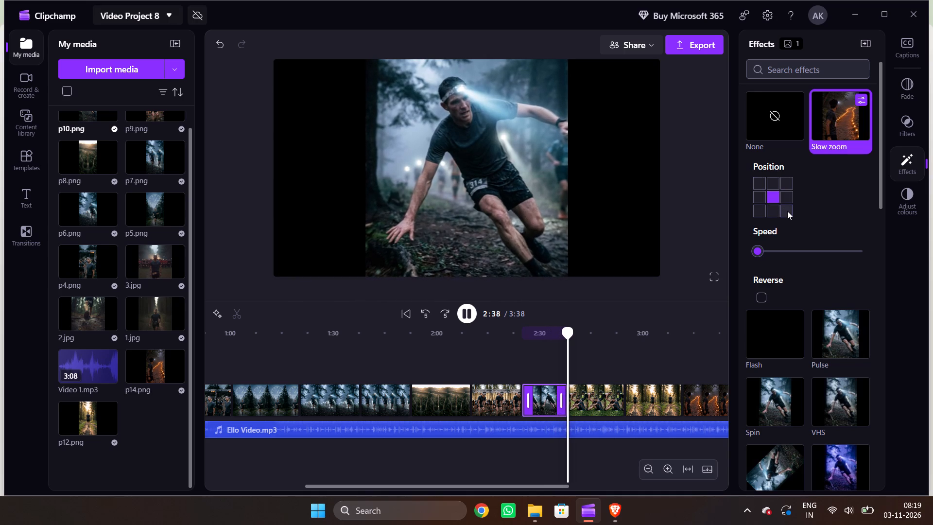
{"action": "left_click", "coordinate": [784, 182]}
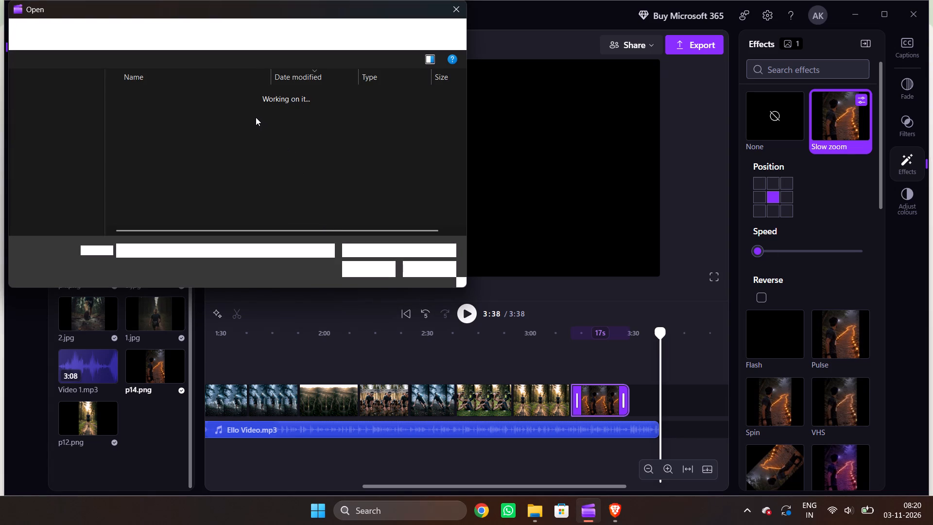
{"action": "double_click", "coordinate": [236, 117]}
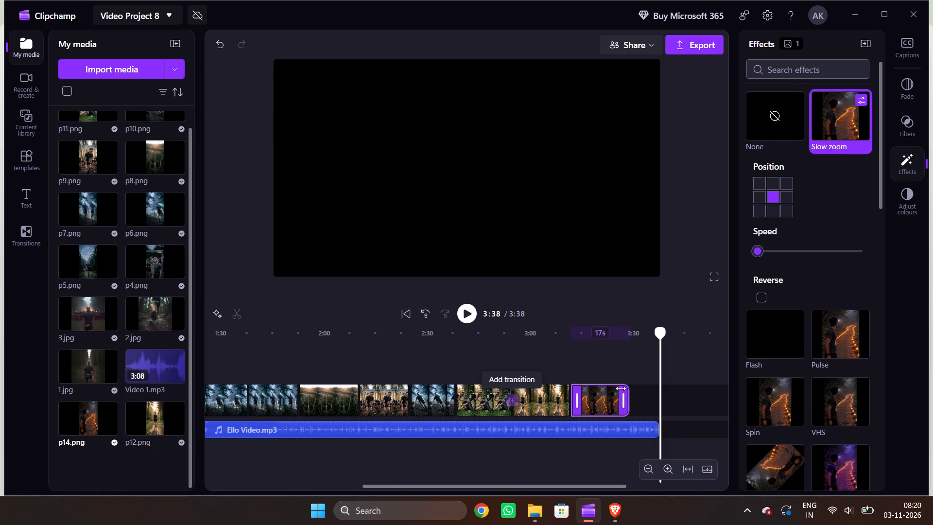
Place the Gemini end-screen image on the timeline at about 3:31, after the p14.png clip.
{"action": "left_click", "coordinate": [619, 362]}
{"action": "left_click", "coordinate": [471, 314]}
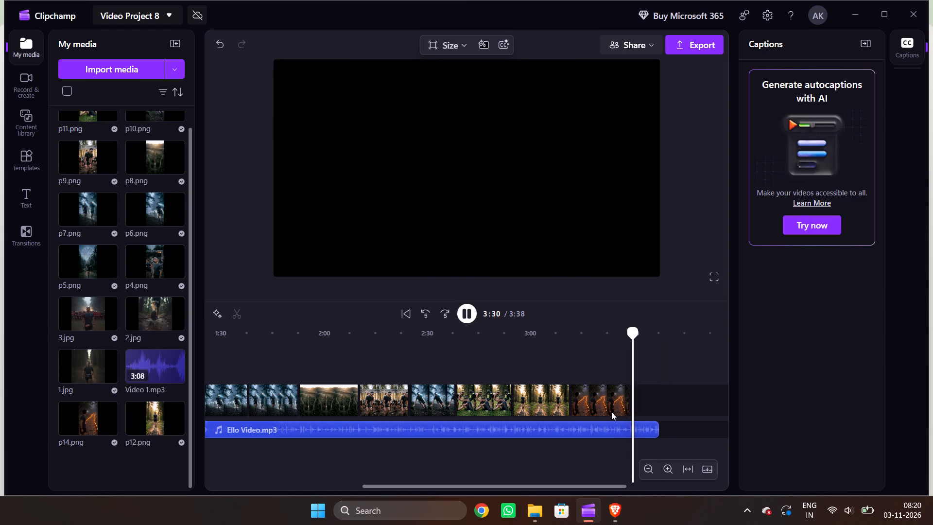
{"action": "left_click", "coordinate": [470, 320]}
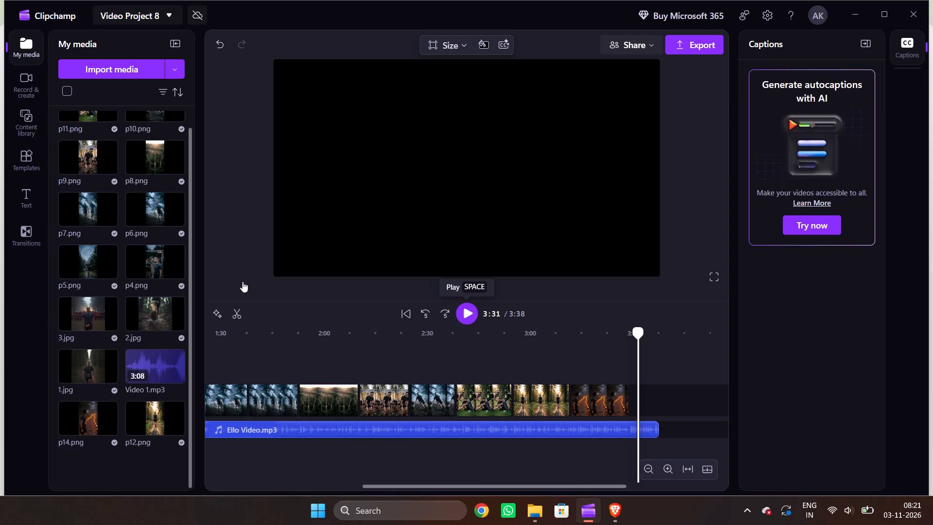
{"action": "scroll", "coordinate": [133, 288], "scroll_direction": "up", "scroll_amount": 6}
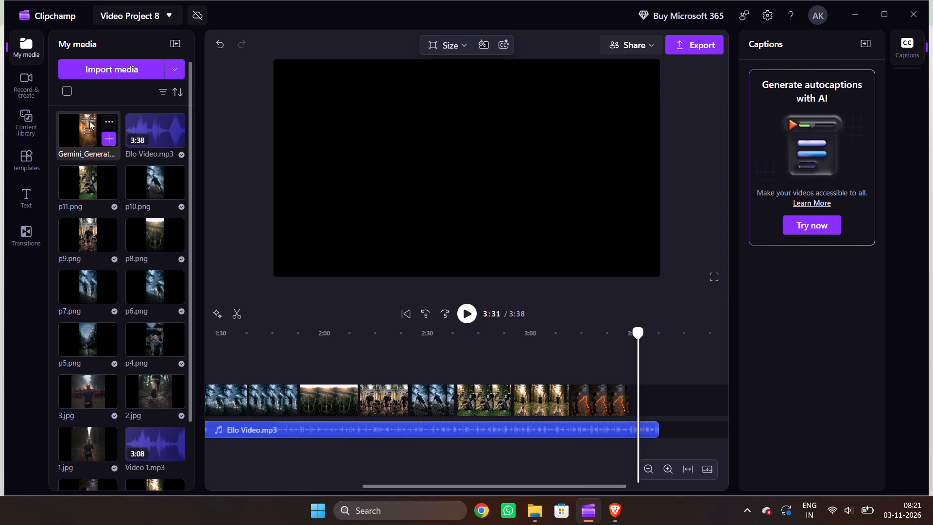
{"action": "left_click", "coordinate": [107, 140]}
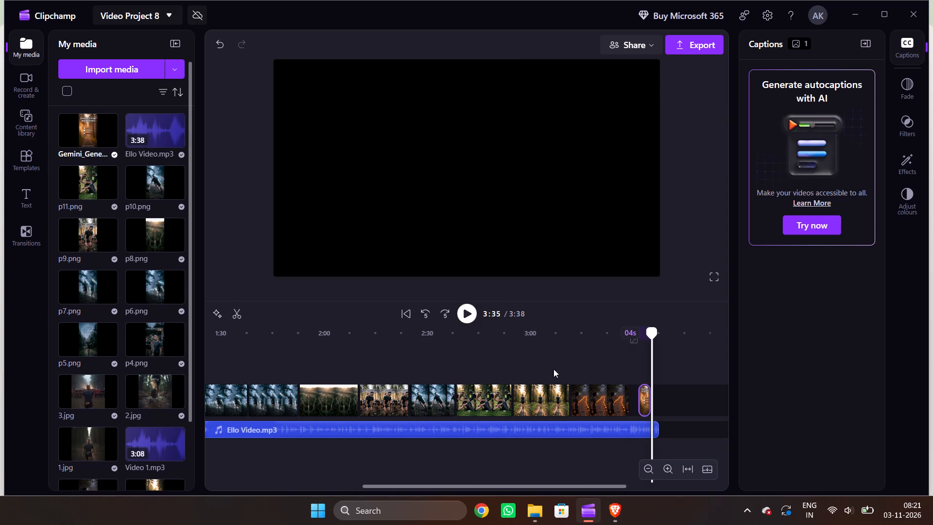
Stretch the end-screen clip to about 8 seconds, from the end of the p14.png clip to the audio's end at 3:38.
{"action": "scroll", "coordinate": [575, 393], "scroll_direction": "up", "scroll_amount": 2, "text": "ctrl"}
{"action": "scroll", "coordinate": [673, 410], "scroll_direction": "left", "scroll_amount": 8}
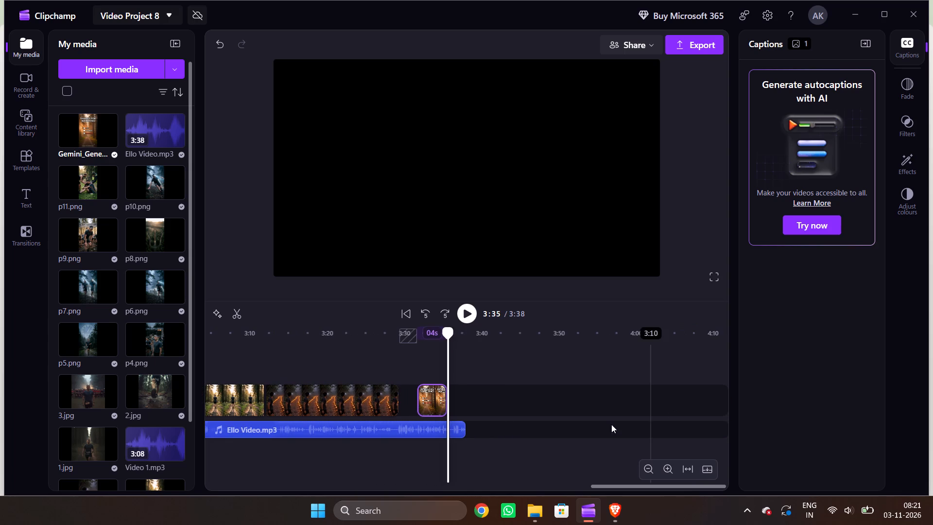
{"action": "scroll", "coordinate": [437, 415], "scroll_direction": "up", "scroll_amount": 2, "text": "ctrl"}
{"action": "left_click", "coordinate": [437, 415]}
{"action": "scroll", "coordinate": [437, 415], "scroll_direction": "down", "scroll_amount": 2, "text": "ctrl"}
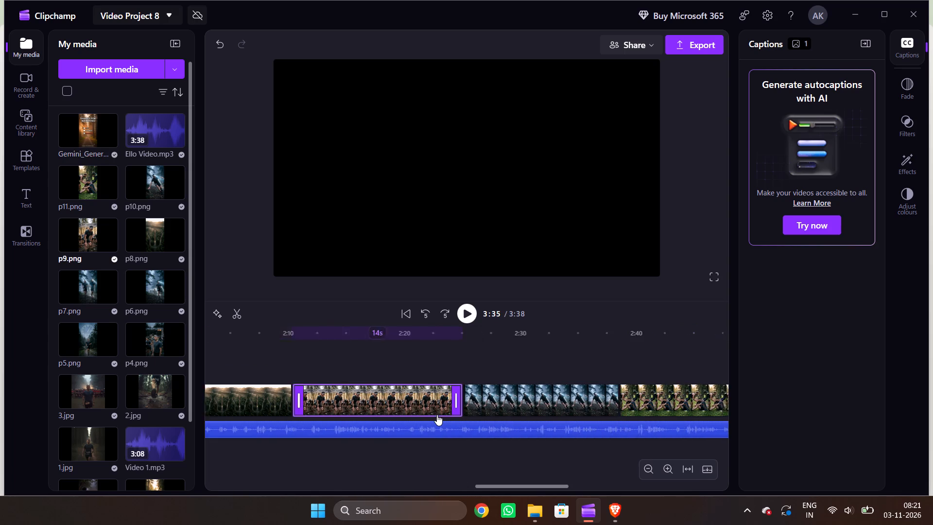
{"action": "scroll", "coordinate": [525, 403], "scroll_direction": "left", "scroll_amount": 4}
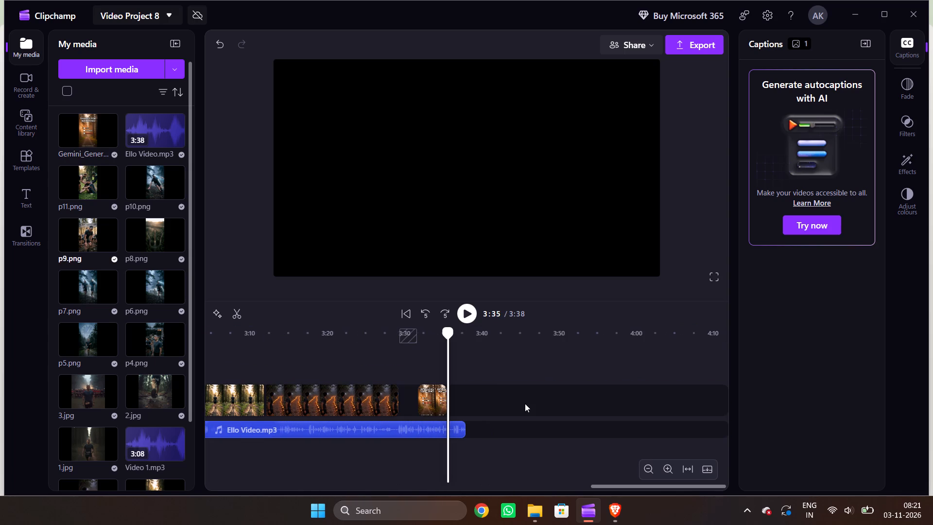
{"action": "left_click", "coordinate": [424, 402]}
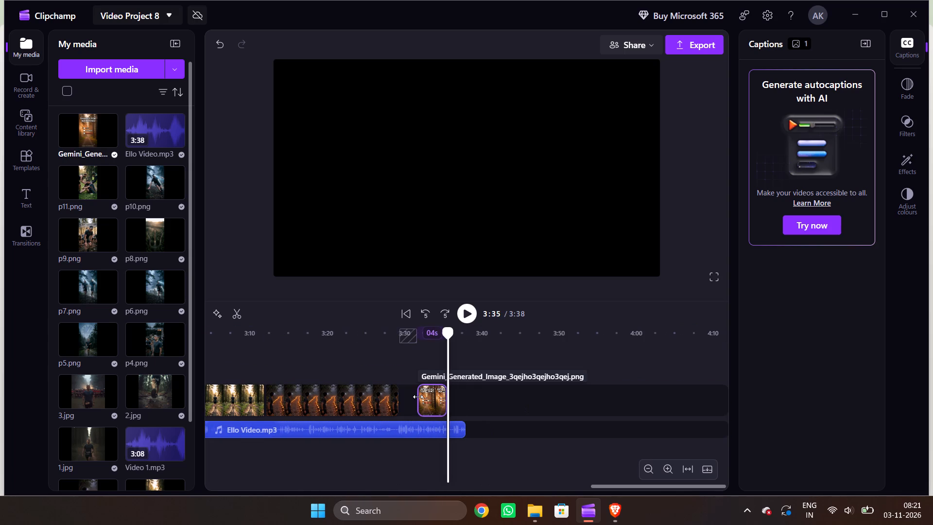
{"action": "left_click_drag", "start_coordinate": [418, 397], "coordinate": [400, 402]}
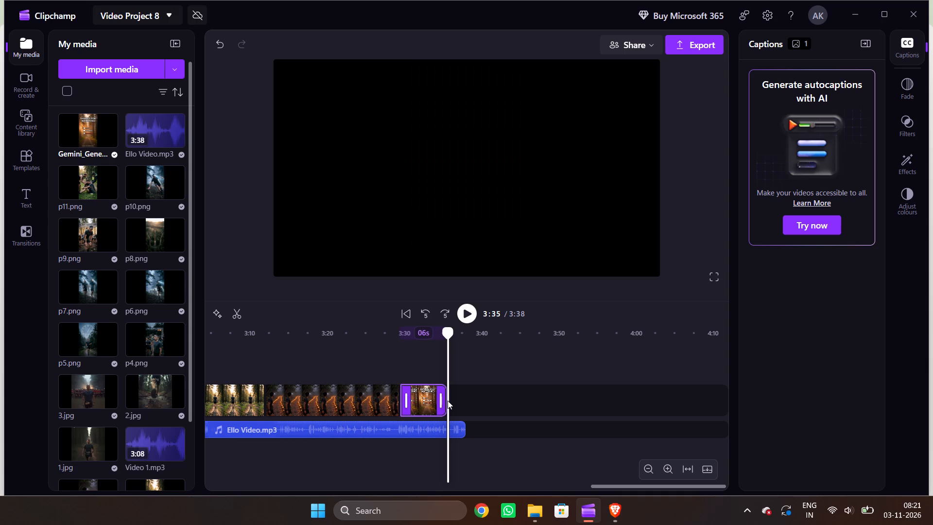
{"action": "left_click", "coordinate": [468, 400]}
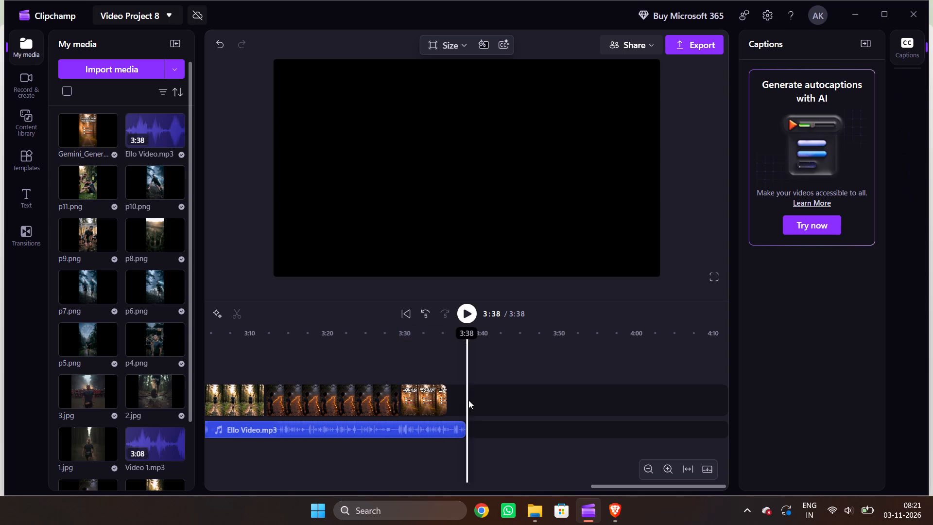
{"action": "left_click_drag", "start_coordinate": [443, 393], "coordinate": [463, 394]}
{"action": "left_click", "coordinate": [541, 353]}
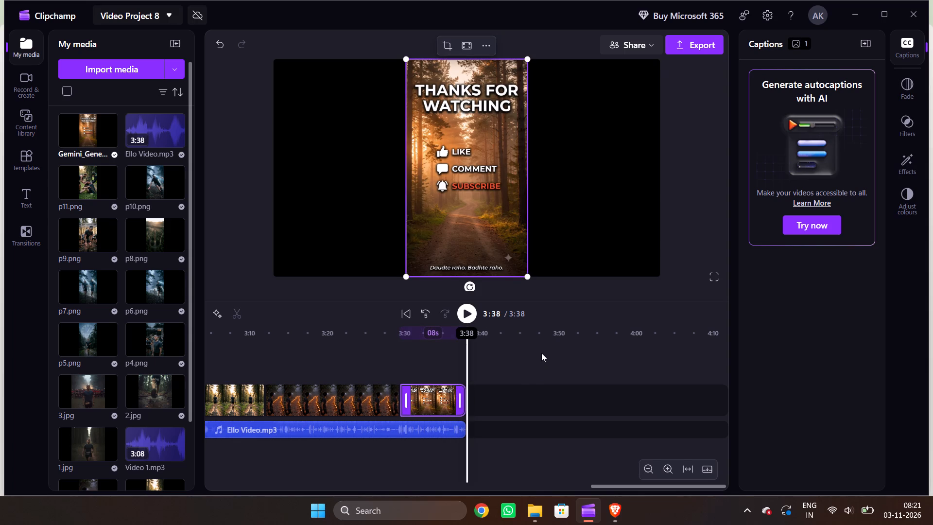
Play back the end screen from 3:29, and the video from about 0:01, to check the result.
{"action": "left_click", "coordinate": [399, 362]}
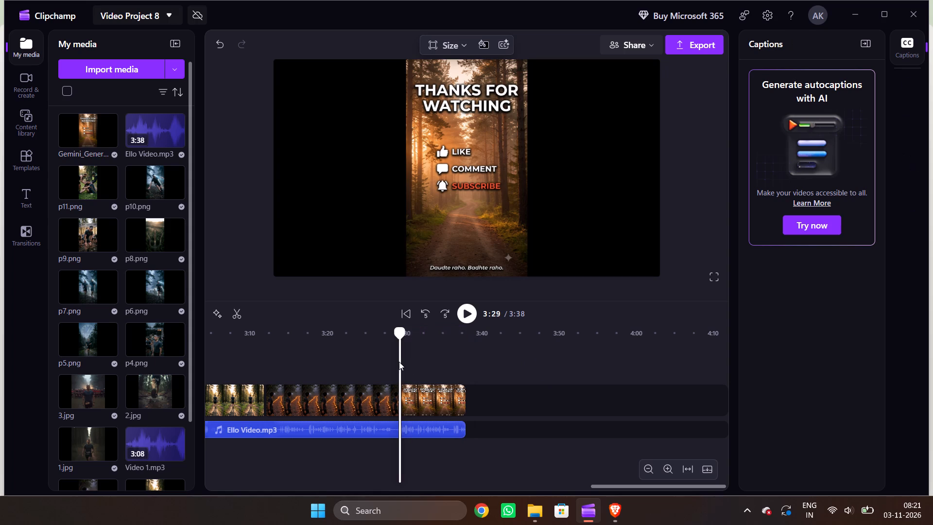
{"action": "left_click", "coordinate": [468, 313]}
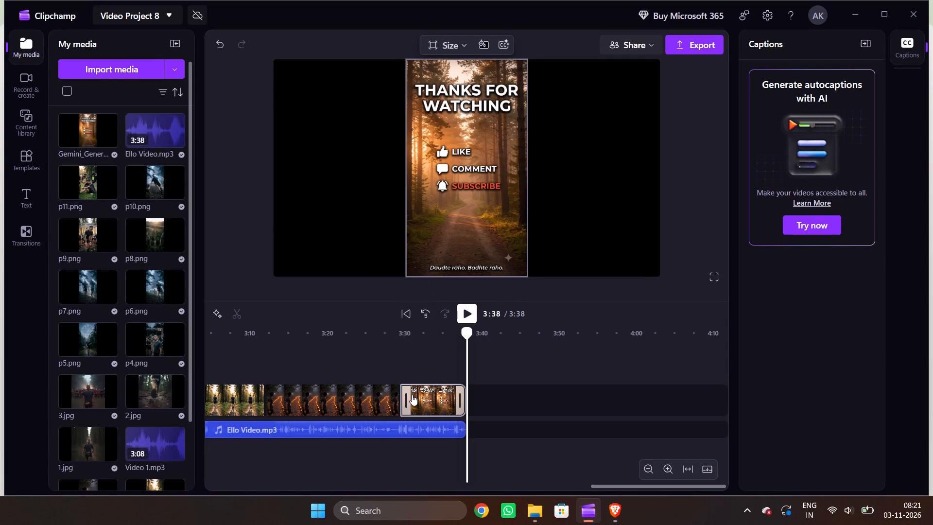
{"action": "scroll", "coordinate": [356, 367], "scroll_direction": "right", "scroll_amount": 4}
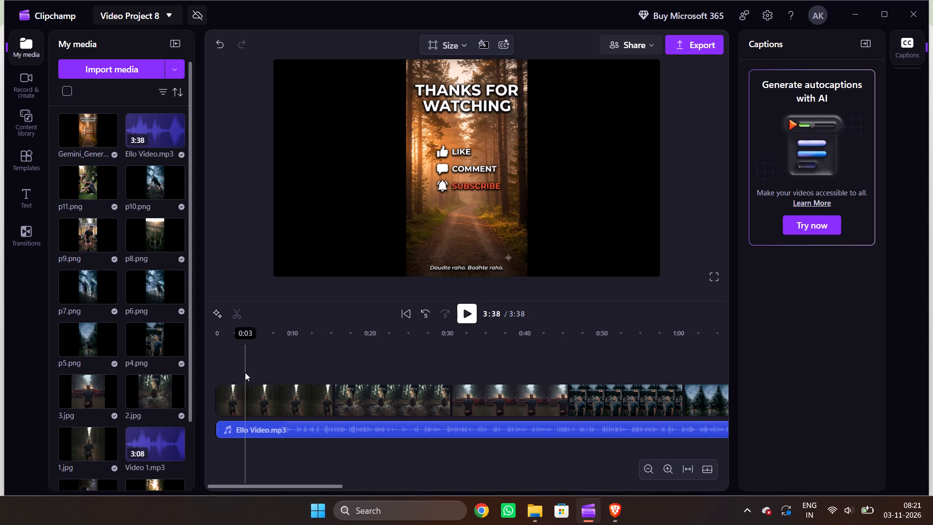
{"action": "left_click", "coordinate": [255, 391]}
{"action": "left_click", "coordinate": [223, 358]}
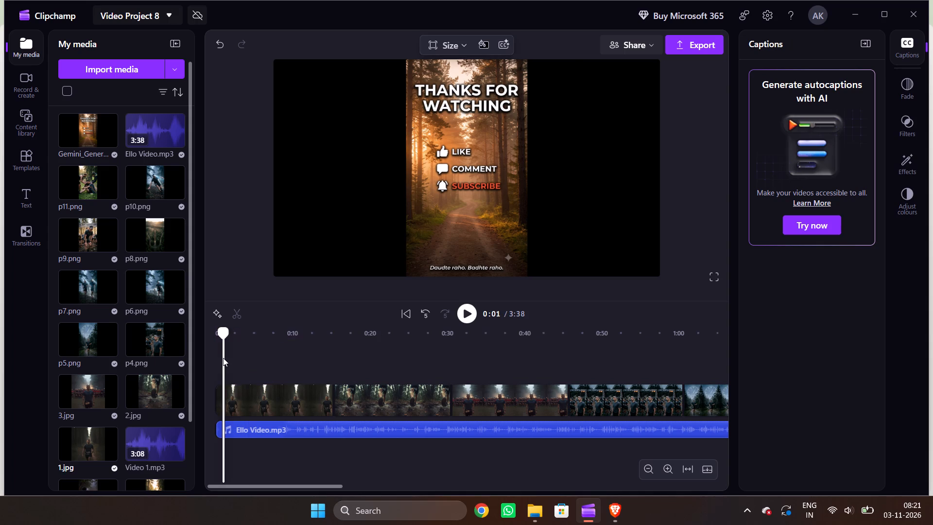
{"action": "left_click", "coordinate": [469, 311]}
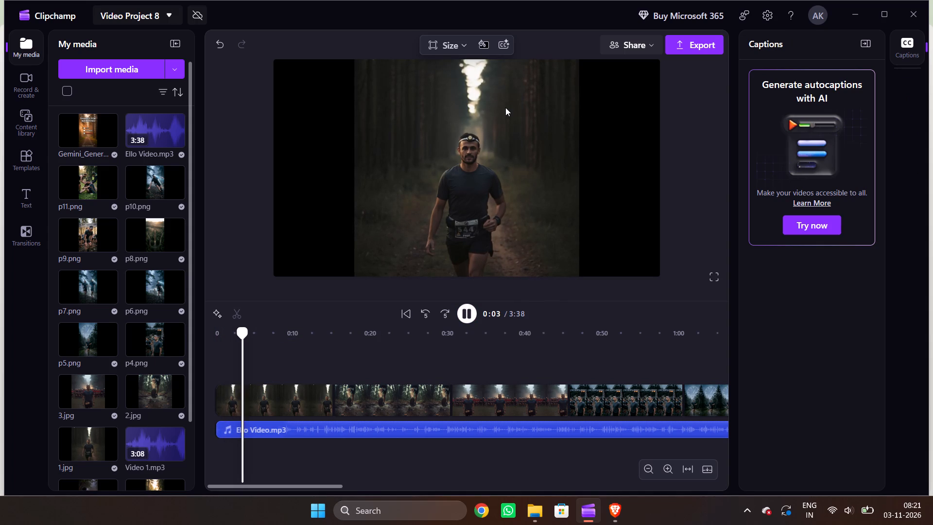
Transcribe the media with AI autocaptions, keeping English (United States) and captions shown in video, with profanity and offensive language filtered.
{"action": "left_click", "coordinate": [504, 45]}
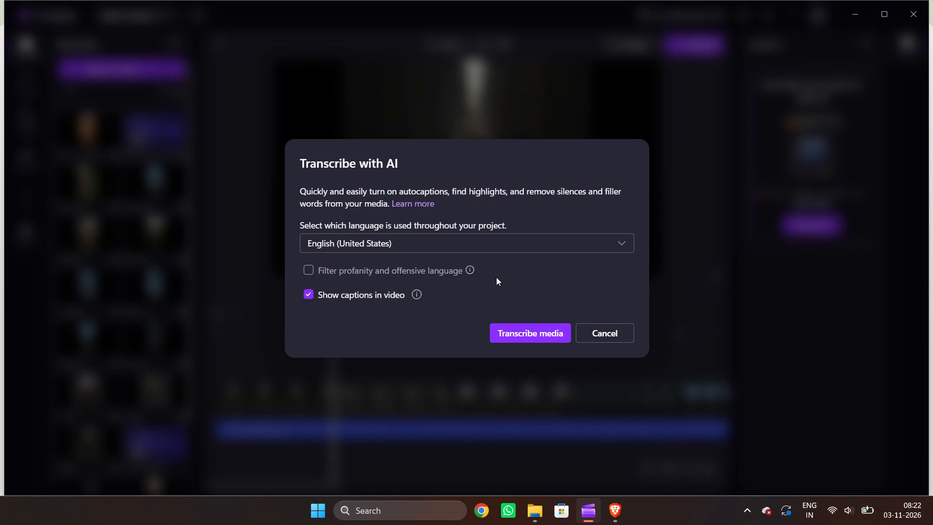
{"action": "left_click", "coordinate": [544, 250]}
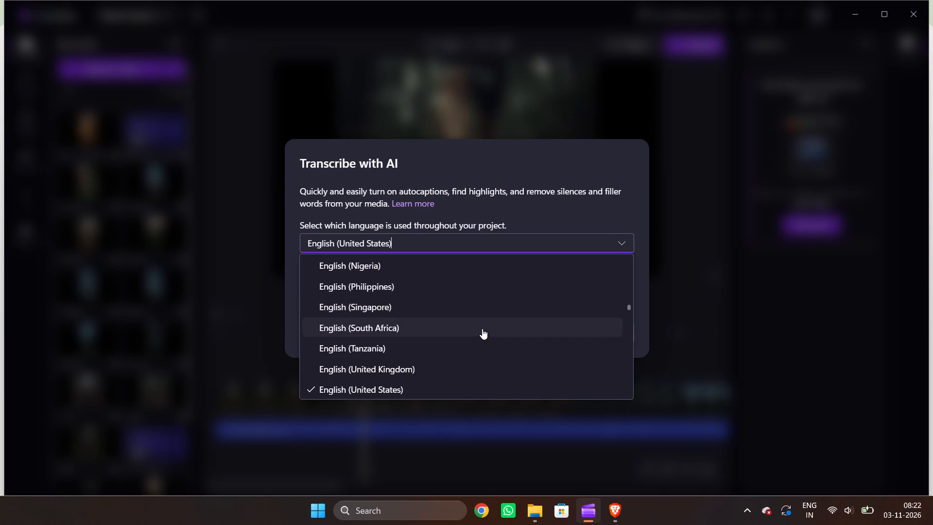
{"action": "scroll", "coordinate": [415, 348], "scroll_direction": "down", "scroll_amount": 2}
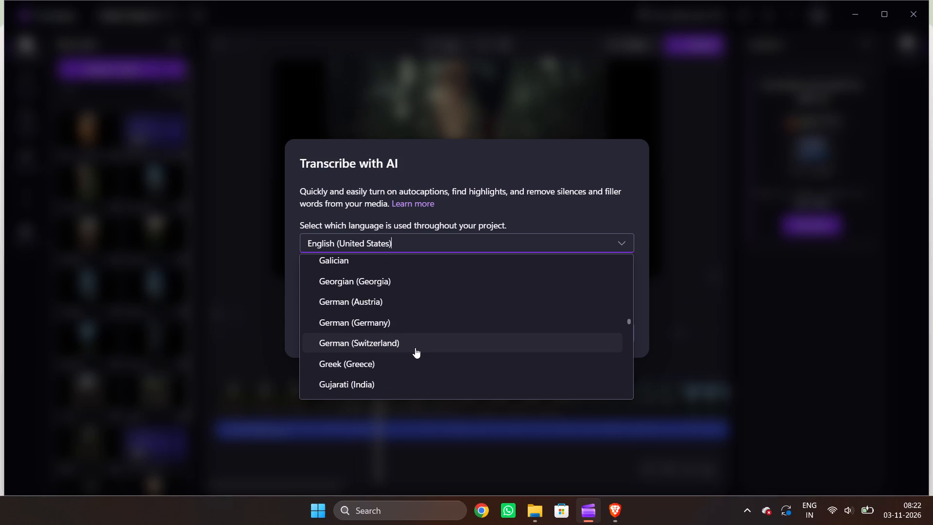
{"action": "scroll", "coordinate": [415, 348], "scroll_direction": "down", "scroll_amount": 1}
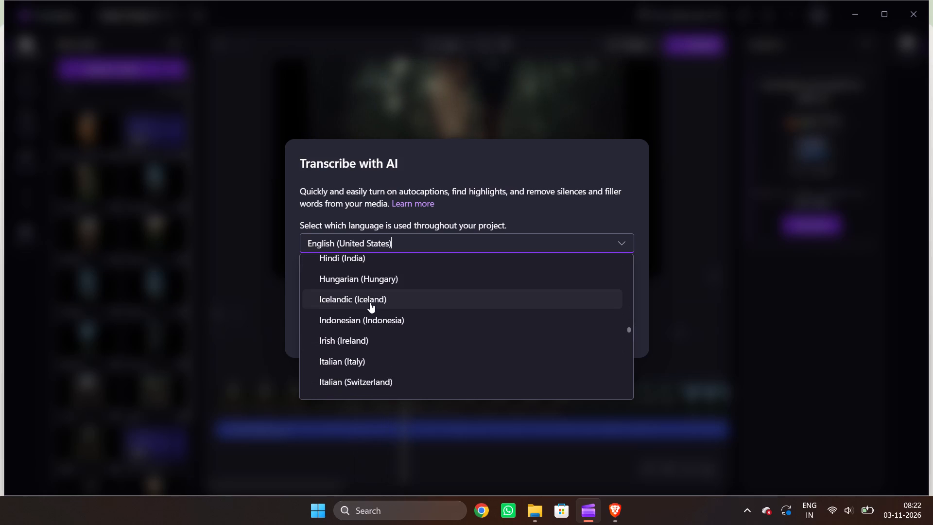
{"action": "scroll", "coordinate": [367, 289], "scroll_direction": "up", "scroll_amount": 11}
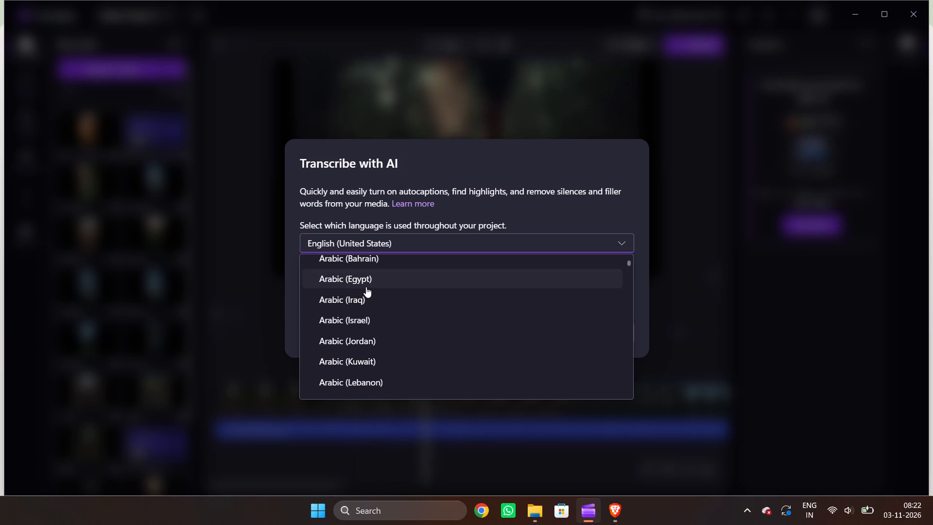
{"action": "scroll", "coordinate": [366, 287], "scroll_direction": "down", "scroll_amount": 6}
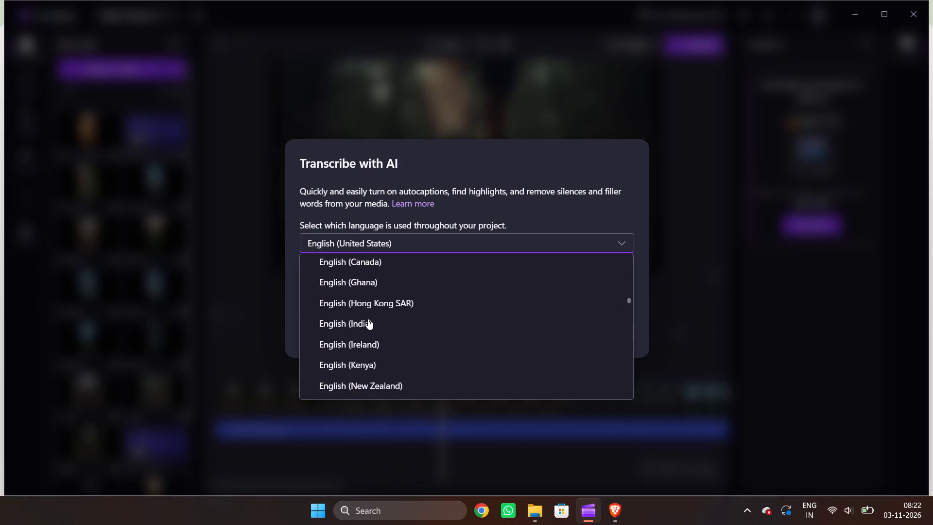
{"action": "scroll", "coordinate": [368, 319], "scroll_direction": "up", "scroll_amount": 1}
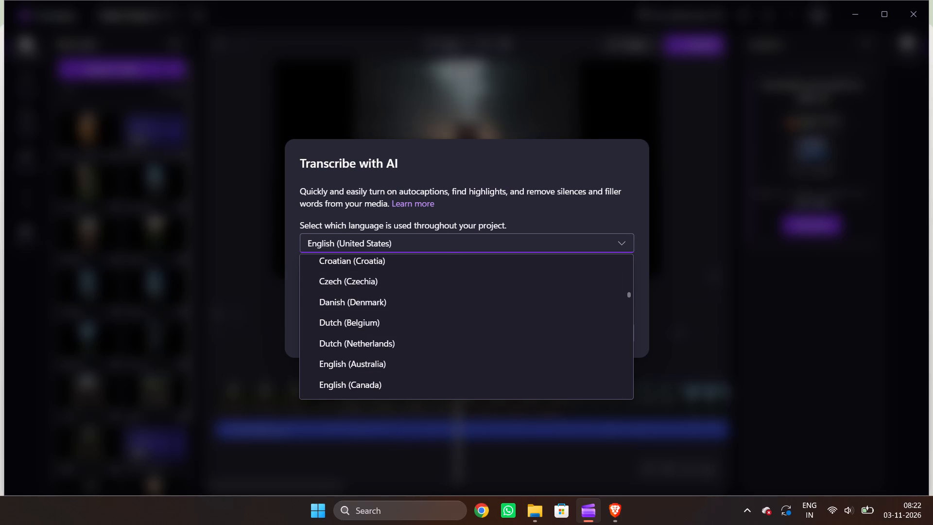
{"action": "left_click", "coordinate": [527, 204]}
{"action": "scroll", "coordinate": [520, 212], "scroll_direction": "left", "scroll_amount": 1}
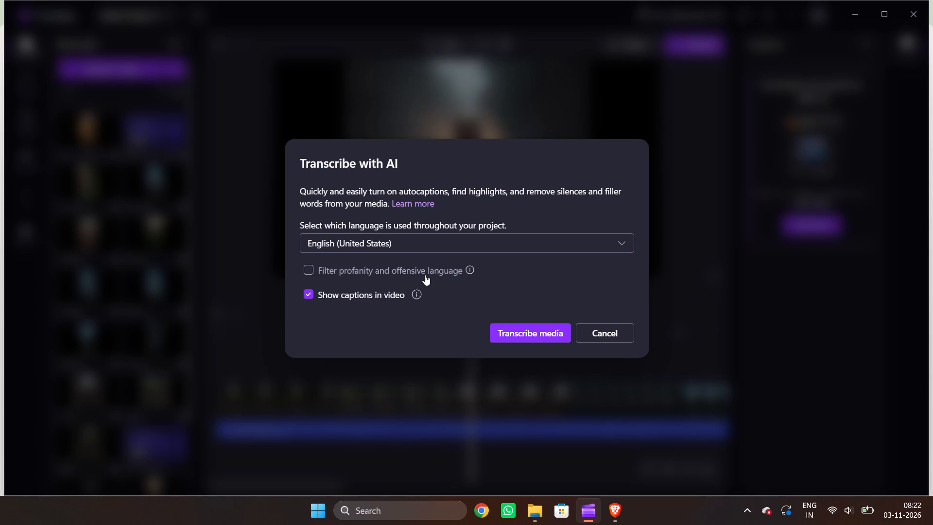
{"action": "left_click", "coordinate": [310, 269]}
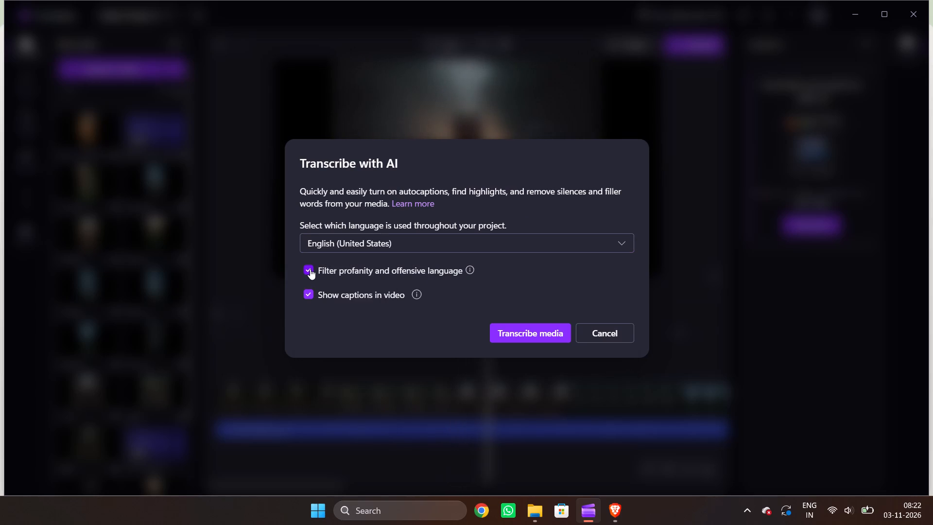
{"action": "left_click", "coordinate": [514, 329]}
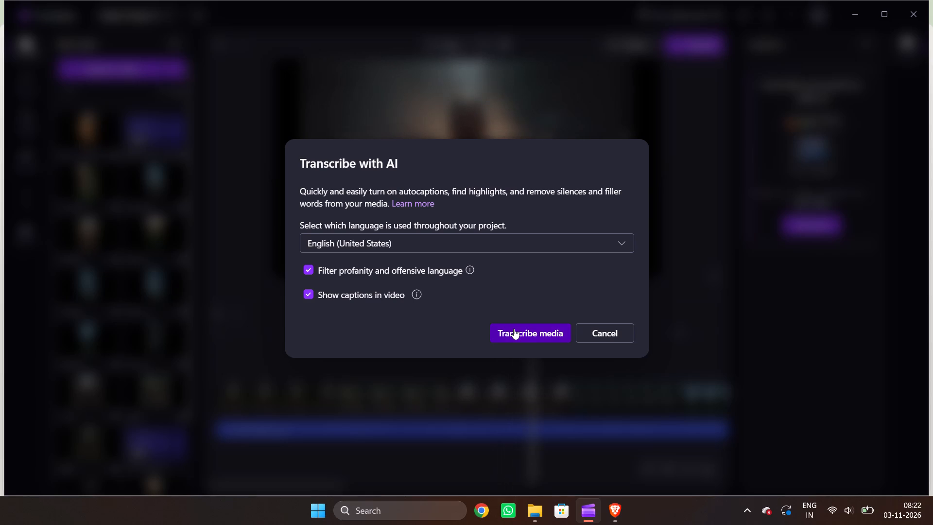
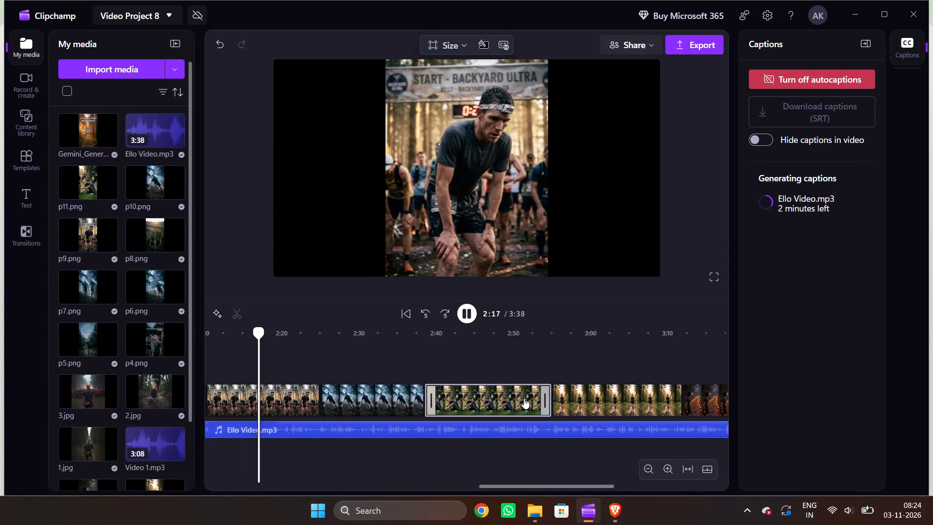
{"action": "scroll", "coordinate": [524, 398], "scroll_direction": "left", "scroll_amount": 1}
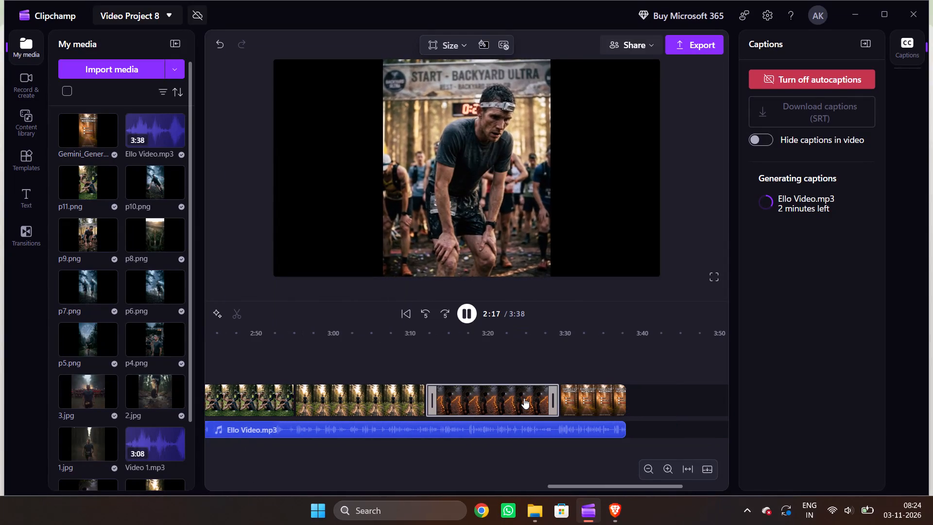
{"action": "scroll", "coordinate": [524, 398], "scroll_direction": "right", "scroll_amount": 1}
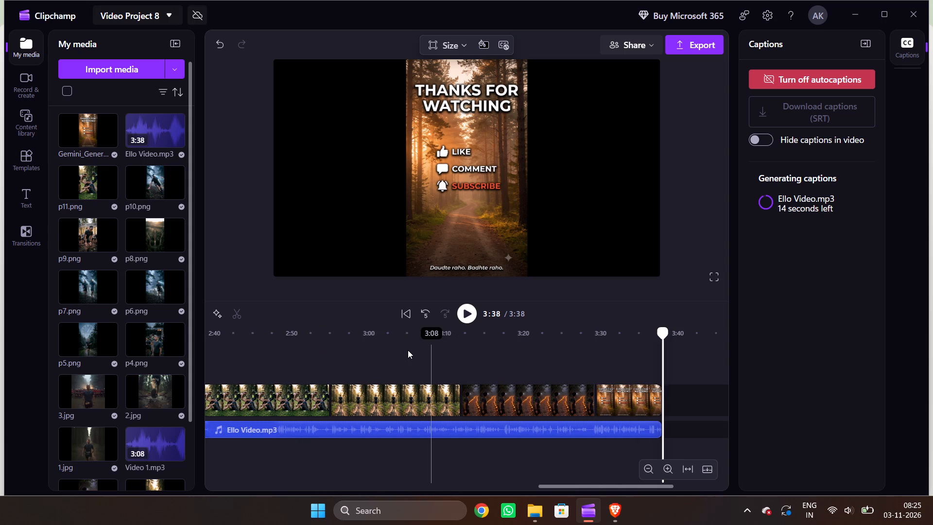
{"action": "scroll", "coordinate": [408, 350], "scroll_direction": "right", "scroll_amount": 3}
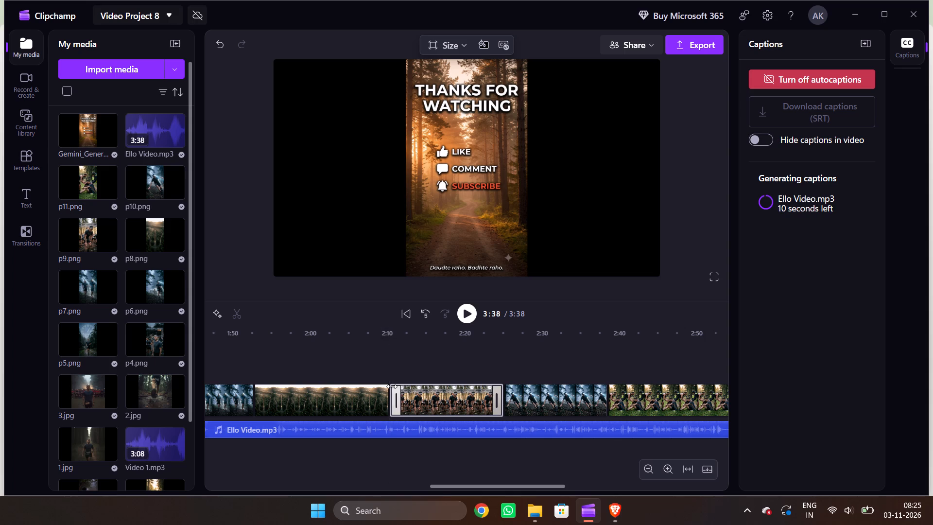
{"action": "left_click", "coordinate": [390, 362]}
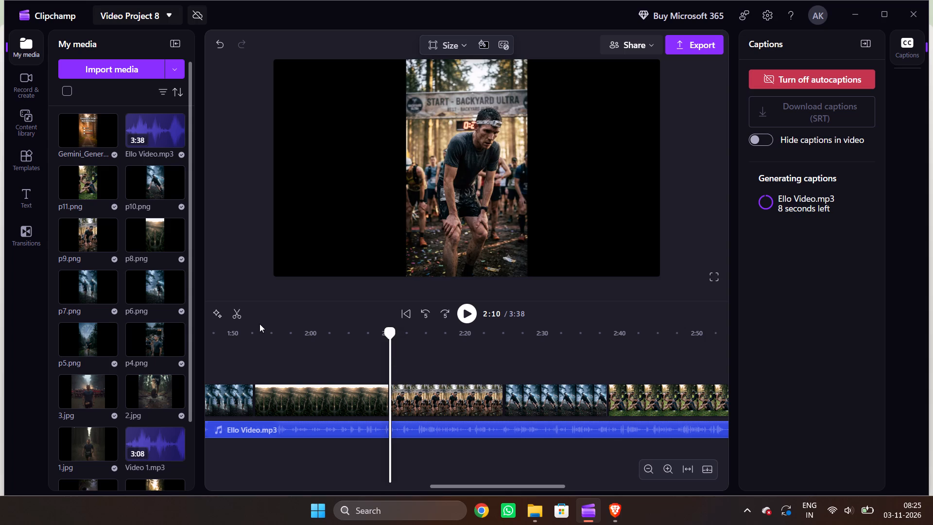
Import the newest Gemini-generated image, Gemini_Generated_Image_2p6qow, from the Downloads folder into the project media.
{"action": "left_click", "coordinate": [102, 69]}
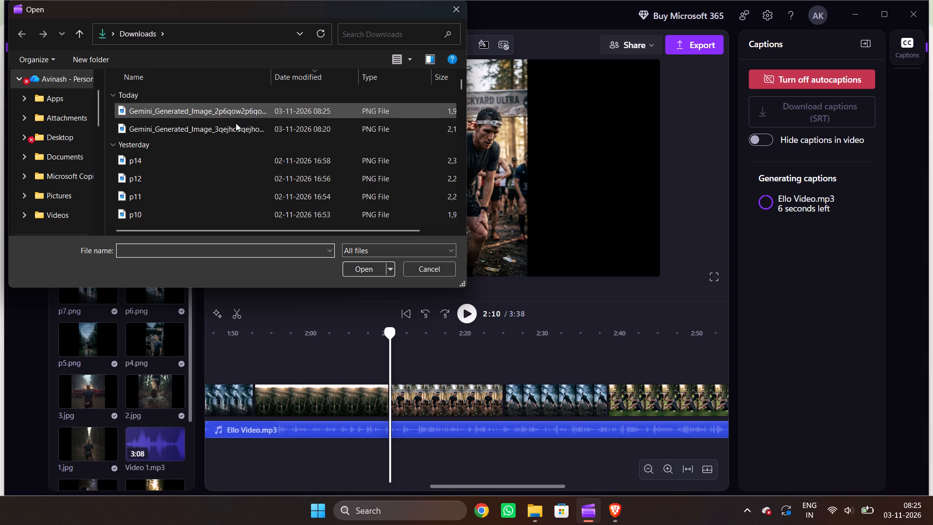
{"action": "double_click", "coordinate": [239, 109]}
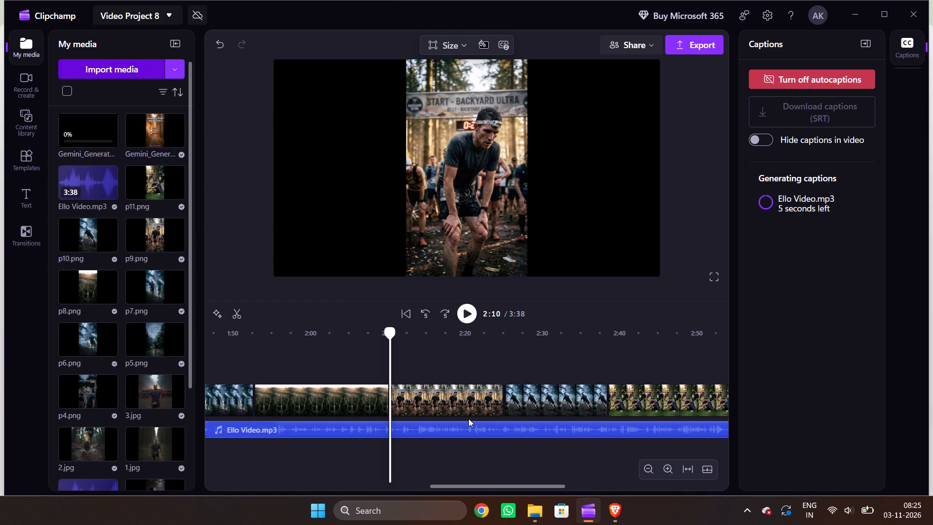
Add the imported lying-runner image as a 4-second clip on a track above the other images, starting at about 2:36.
{"action": "left_click", "coordinate": [607, 366]}
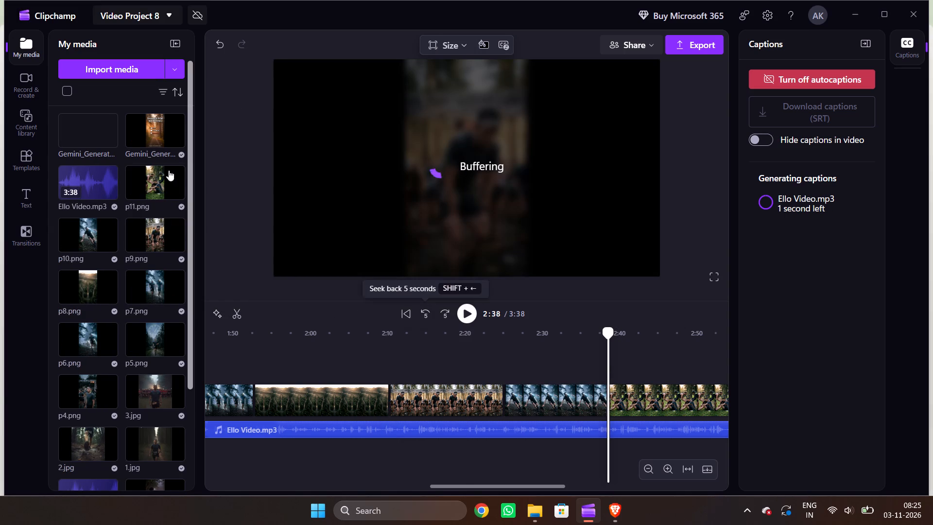
{"action": "left_click", "coordinate": [107, 138]}
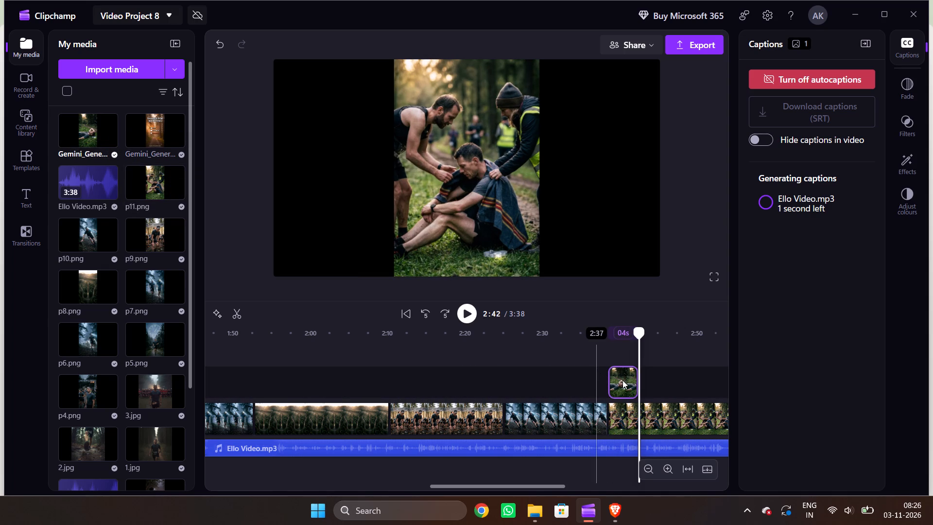
{"action": "left_click_drag", "start_coordinate": [622, 380], "coordinate": [605, 383]}
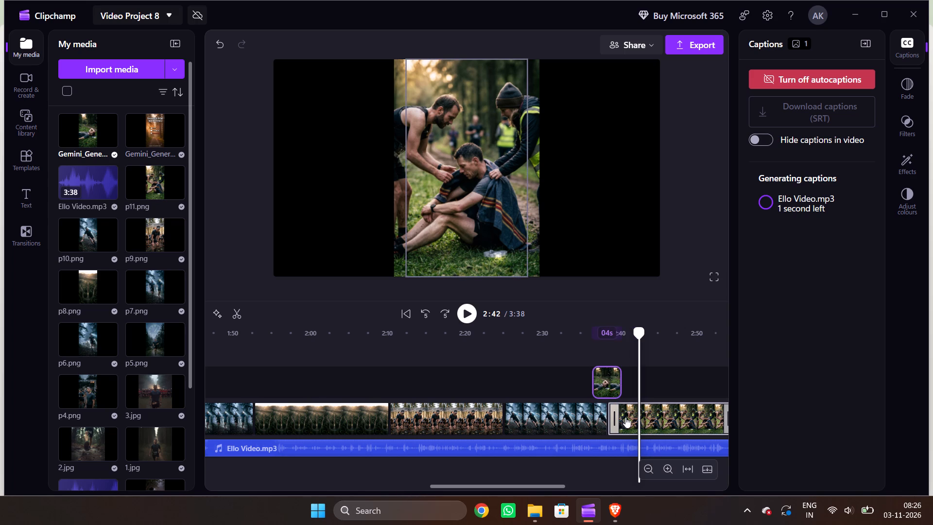
Trim the start of the p11.png clip to about 2:42, leaving it about 12 seconds long.
{"action": "scroll", "coordinate": [625, 417], "scroll_direction": "left", "scroll_amount": 1}
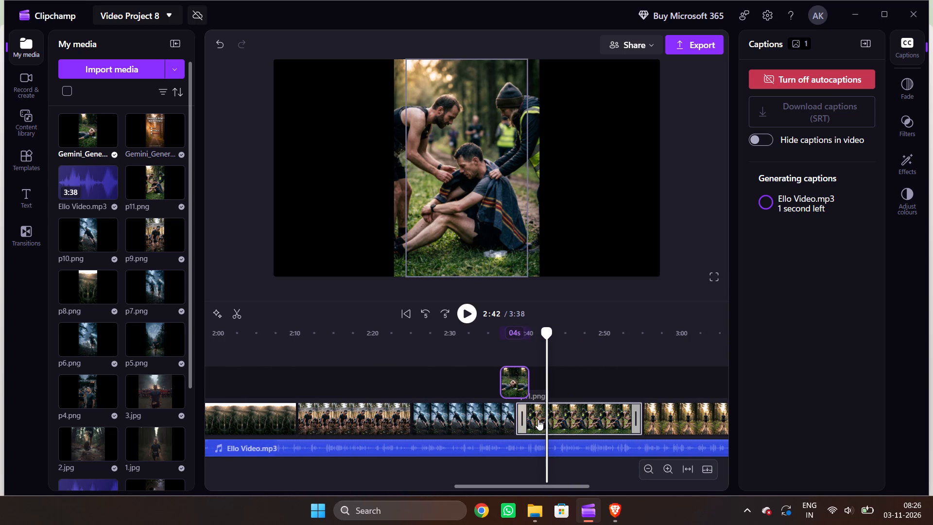
{"action": "left_click_drag", "start_coordinate": [523, 416], "coordinate": [539, 414]}
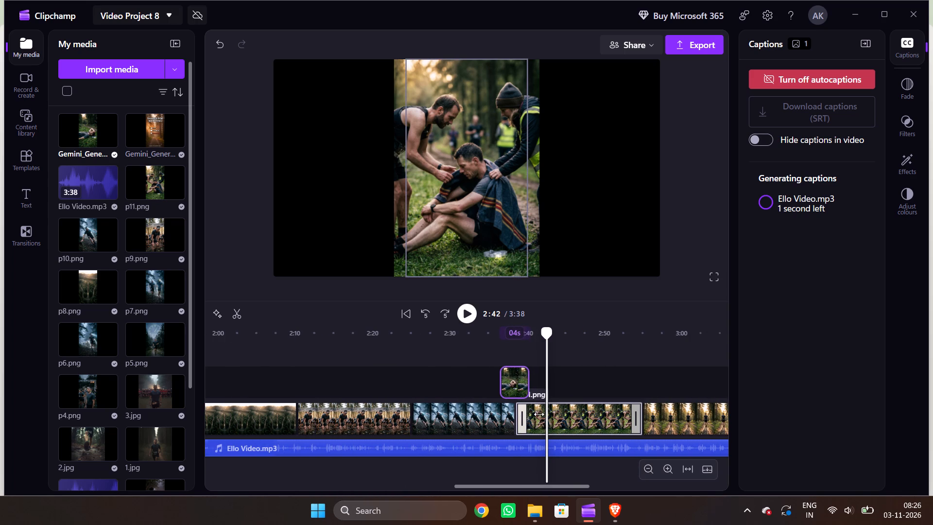
{"action": "left_click_drag", "start_coordinate": [539, 414], "coordinate": [553, 414]}
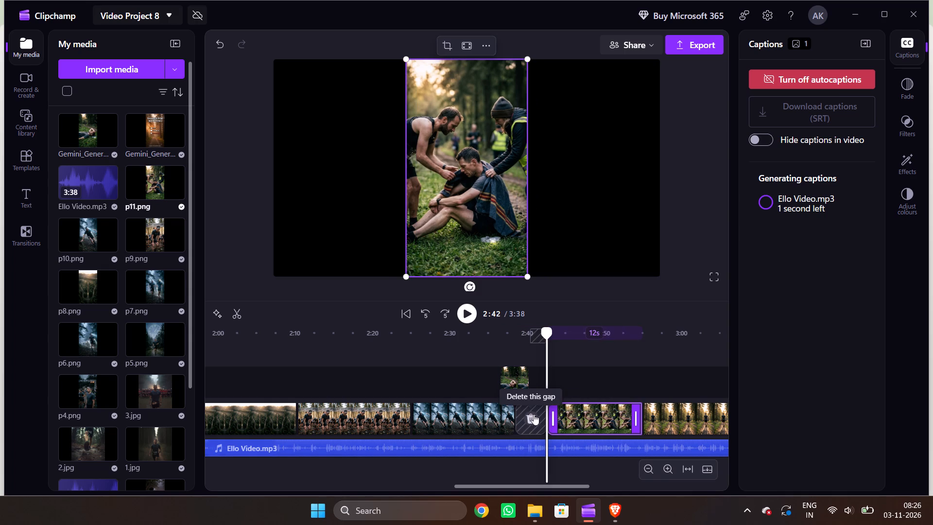
Move the lying-runner clip down into the gap between the p10.png and p11.png clips.
{"action": "left_click_drag", "start_coordinate": [509, 376], "coordinate": [523, 402]}
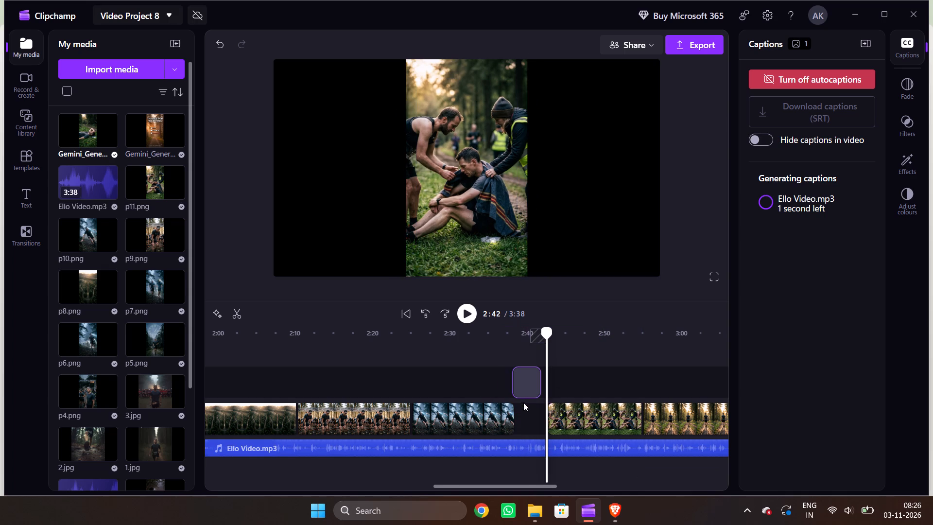
{"action": "left_click_drag", "start_coordinate": [523, 402], "coordinate": [524, 412]}
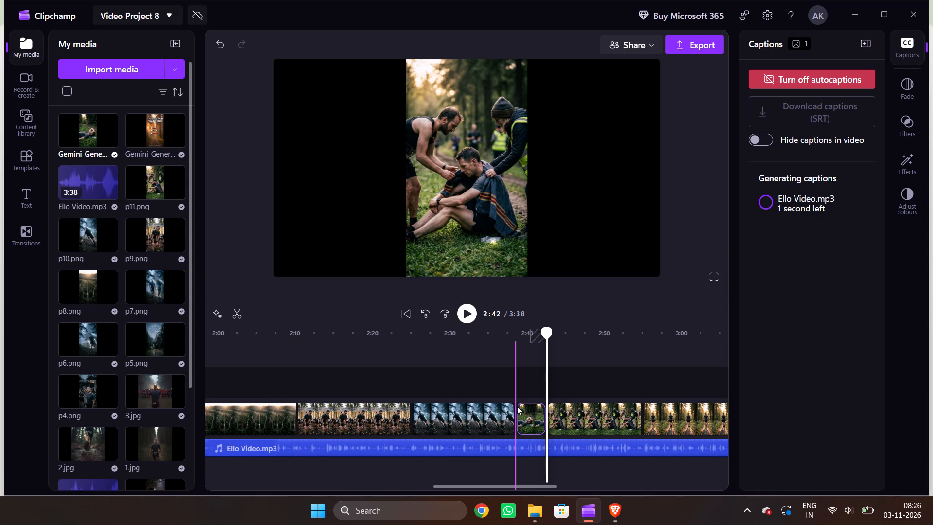
Play back the video from about 2:37, and again from about 2:30, to check the inserted clip and captions.
{"action": "left_click", "coordinate": [503, 365]}
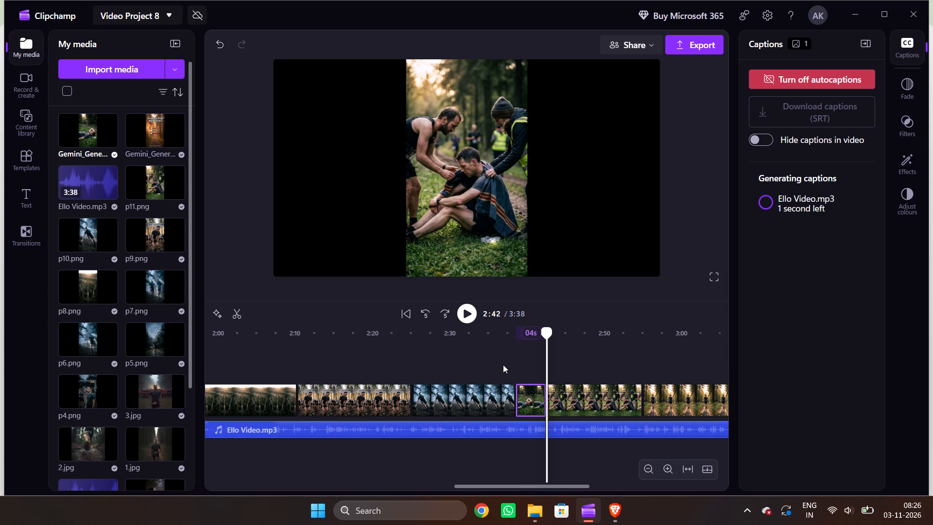
{"action": "left_click", "coordinate": [465, 314]}
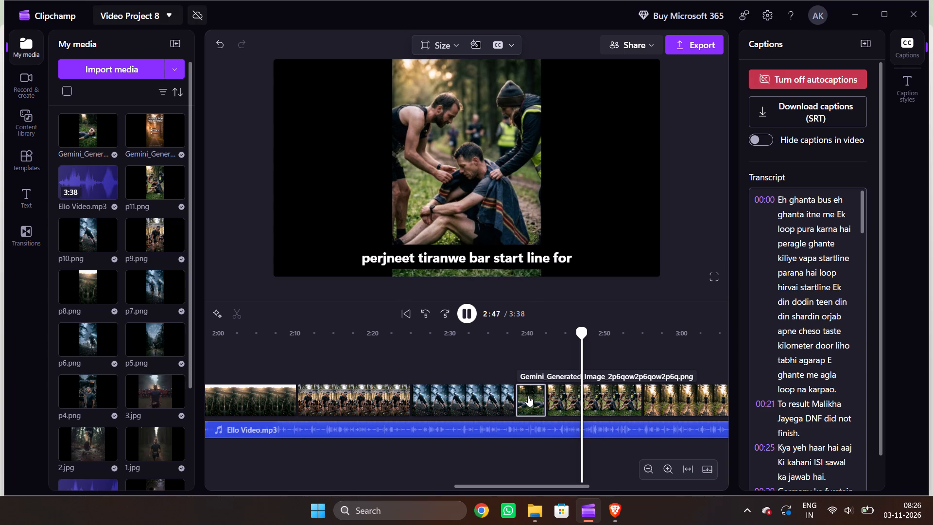
{"action": "left_click", "coordinate": [453, 361]}
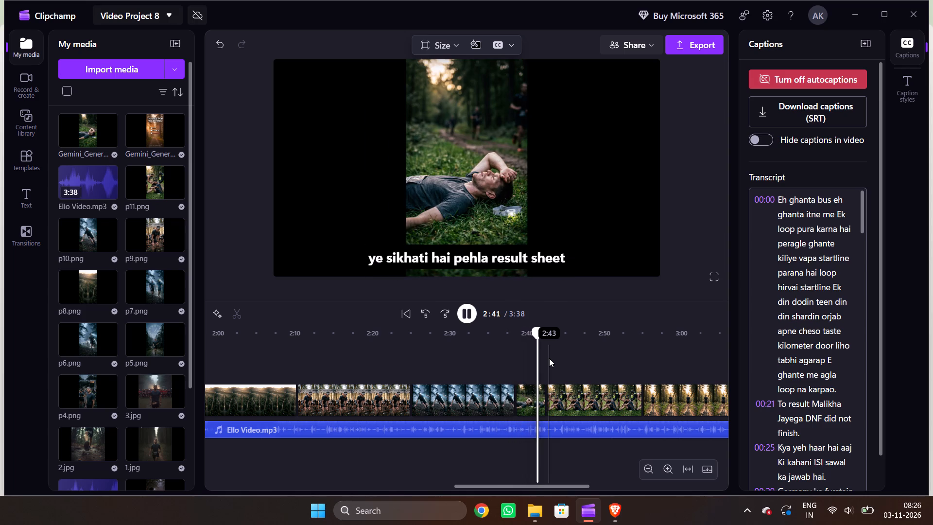
Apply the Slow zoom effect to the lying-runner clip at about 2:38.
{"action": "left_click", "coordinate": [535, 401]}
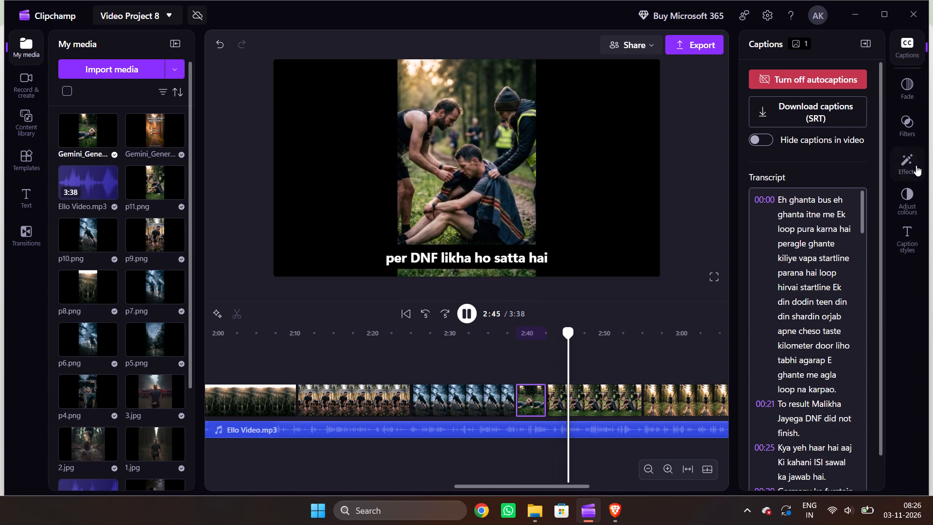
{"action": "left_click", "coordinate": [916, 165]}
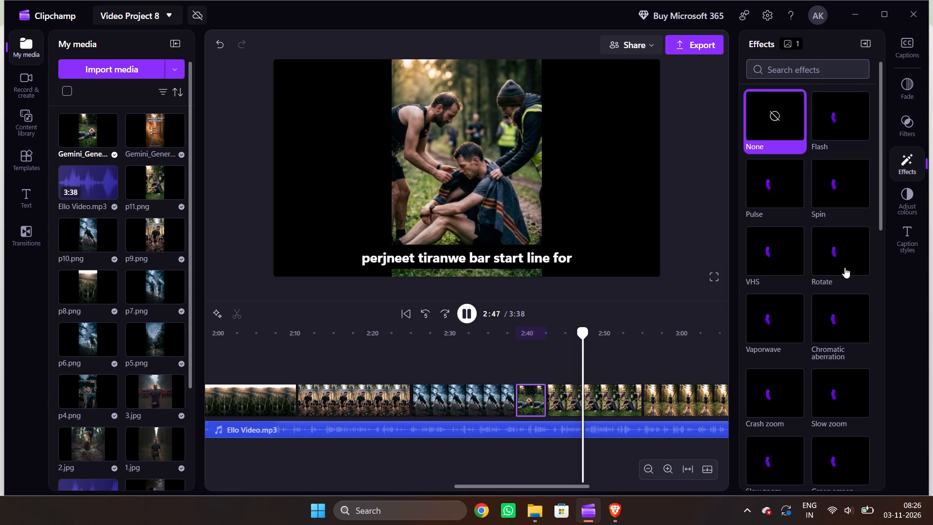
{"action": "left_click", "coordinate": [836, 414]}
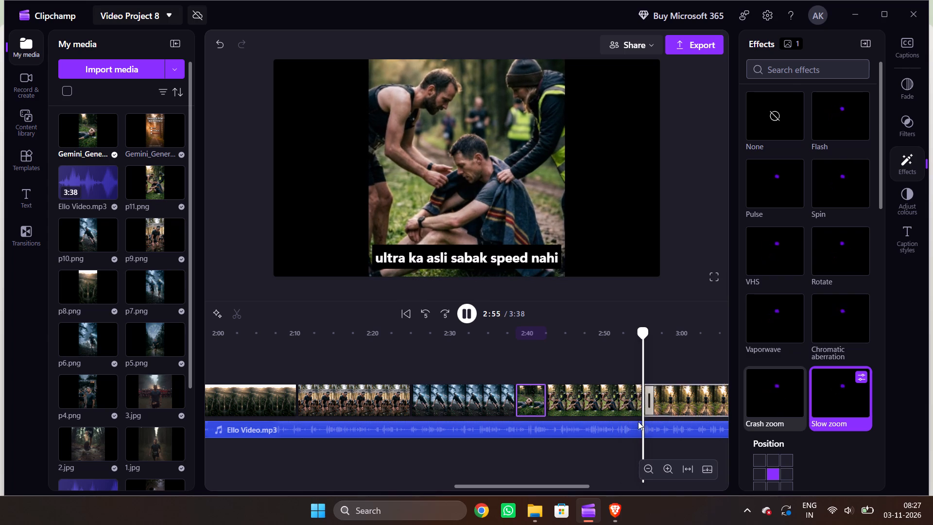
Trim the end of the p10.png clip to about 2:37 and extend the lying-runner clip's start back to meet it.
{"action": "left_click", "coordinate": [502, 394]}
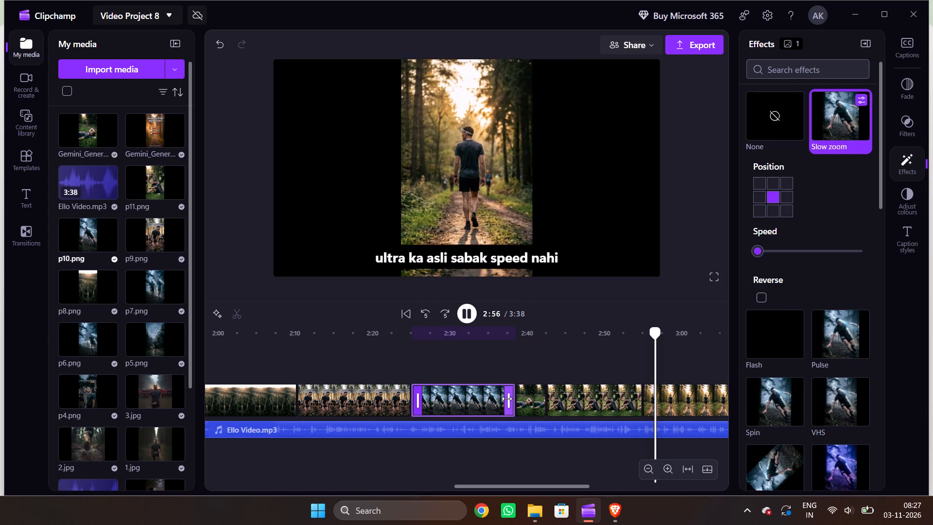
{"action": "left_click_drag", "start_coordinate": [509, 400], "coordinate": [497, 401]}
{"action": "left_click", "coordinate": [522, 400]}
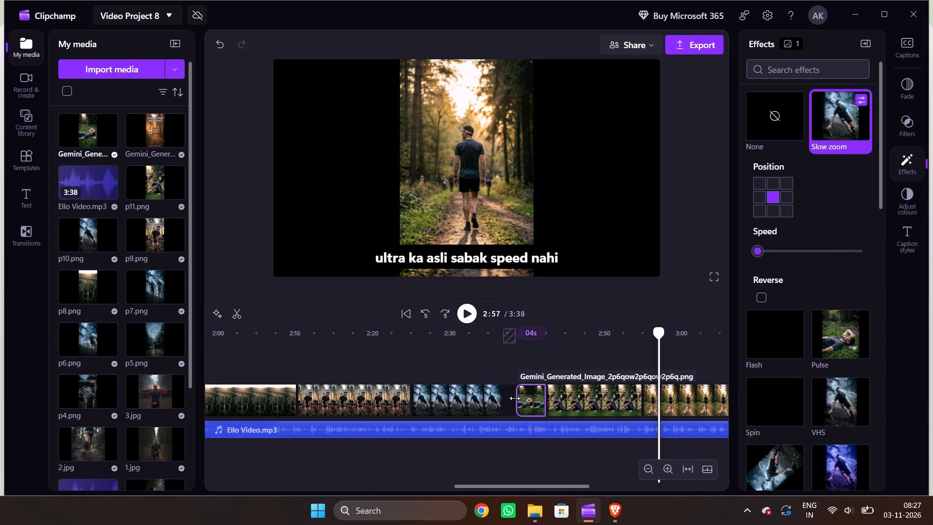
{"action": "left_click_drag", "start_coordinate": [516, 399], "coordinate": [502, 403]}
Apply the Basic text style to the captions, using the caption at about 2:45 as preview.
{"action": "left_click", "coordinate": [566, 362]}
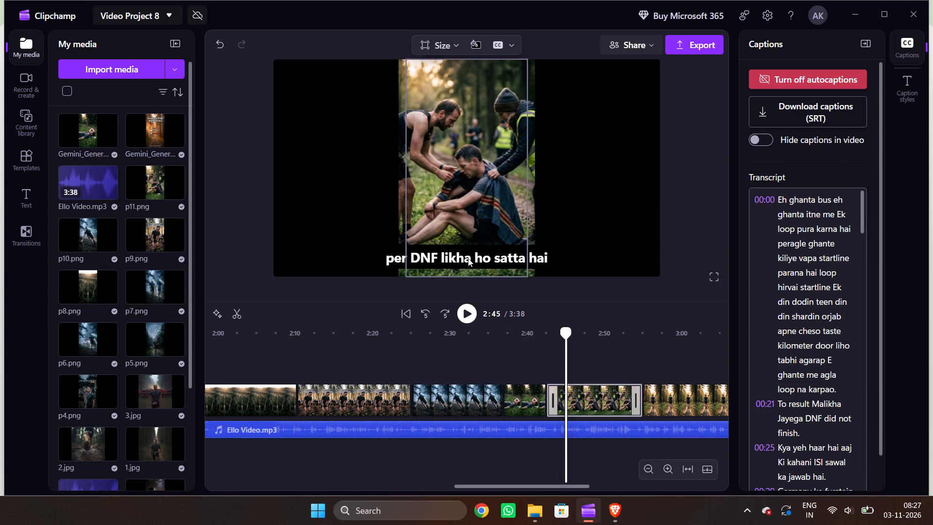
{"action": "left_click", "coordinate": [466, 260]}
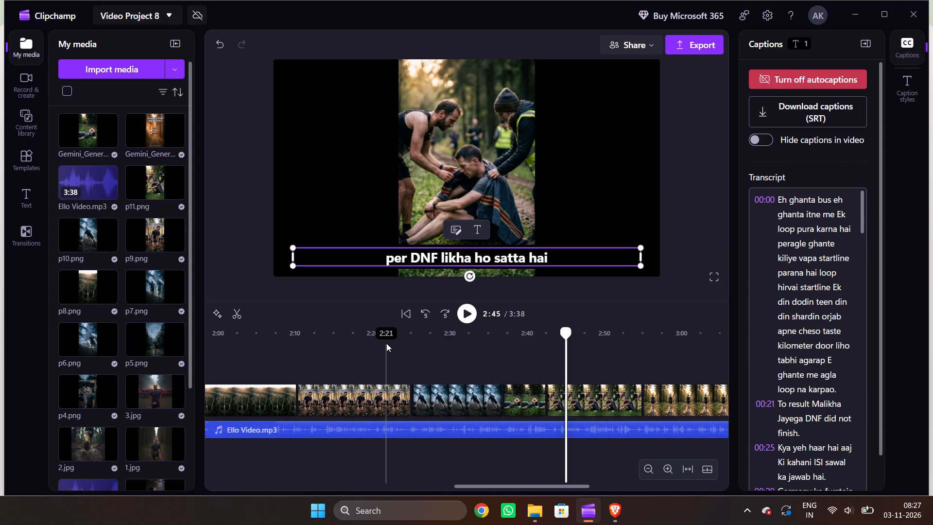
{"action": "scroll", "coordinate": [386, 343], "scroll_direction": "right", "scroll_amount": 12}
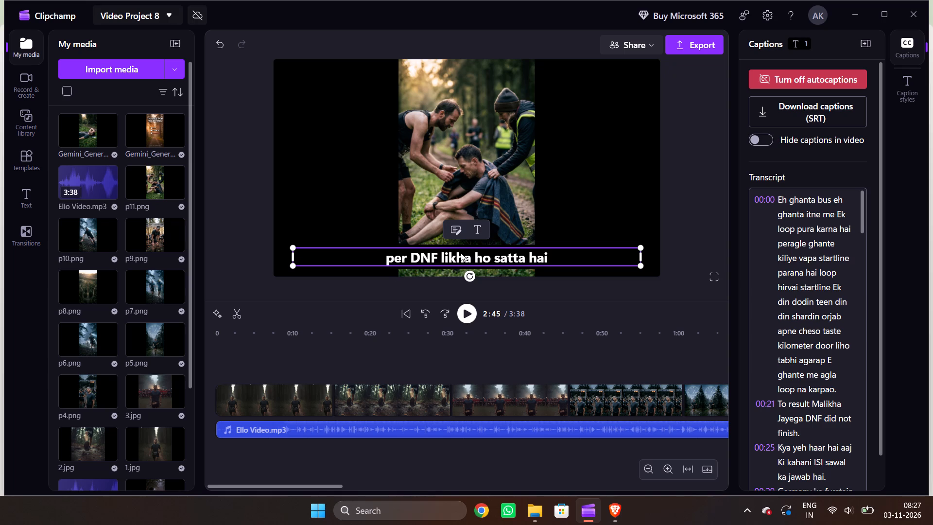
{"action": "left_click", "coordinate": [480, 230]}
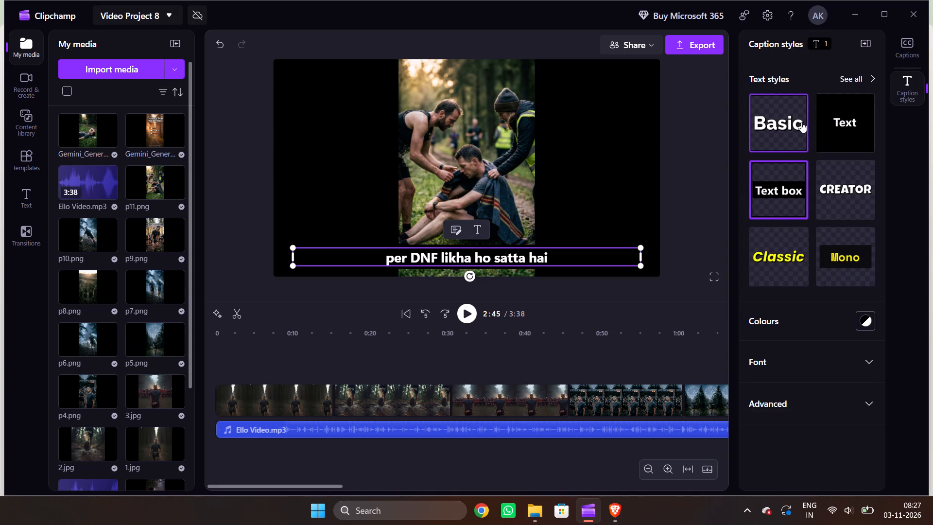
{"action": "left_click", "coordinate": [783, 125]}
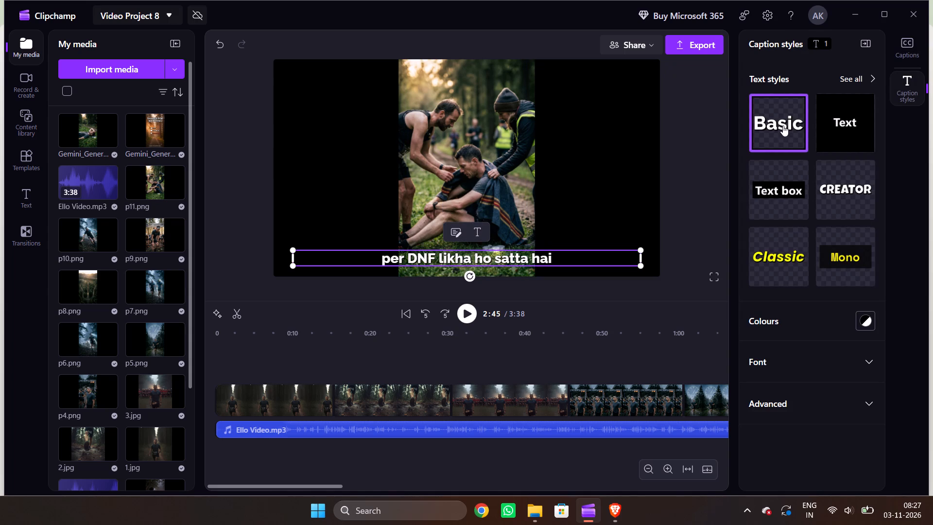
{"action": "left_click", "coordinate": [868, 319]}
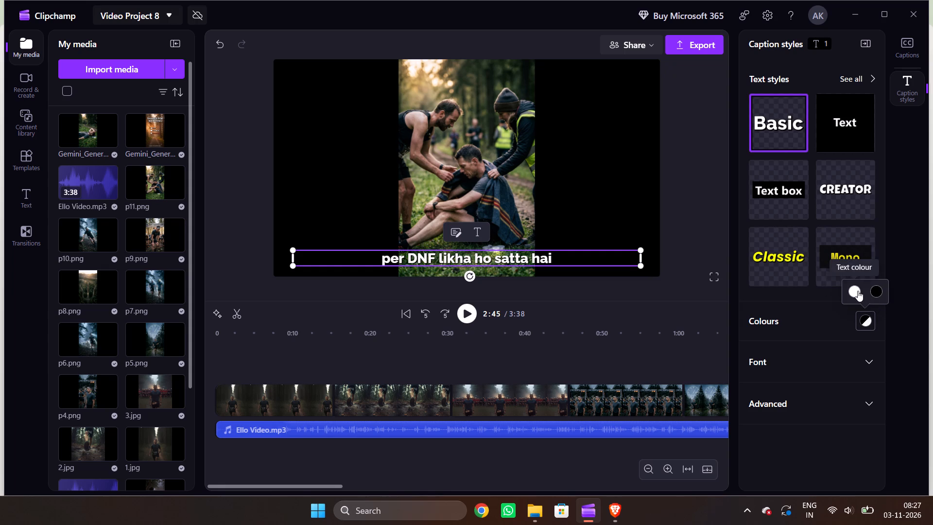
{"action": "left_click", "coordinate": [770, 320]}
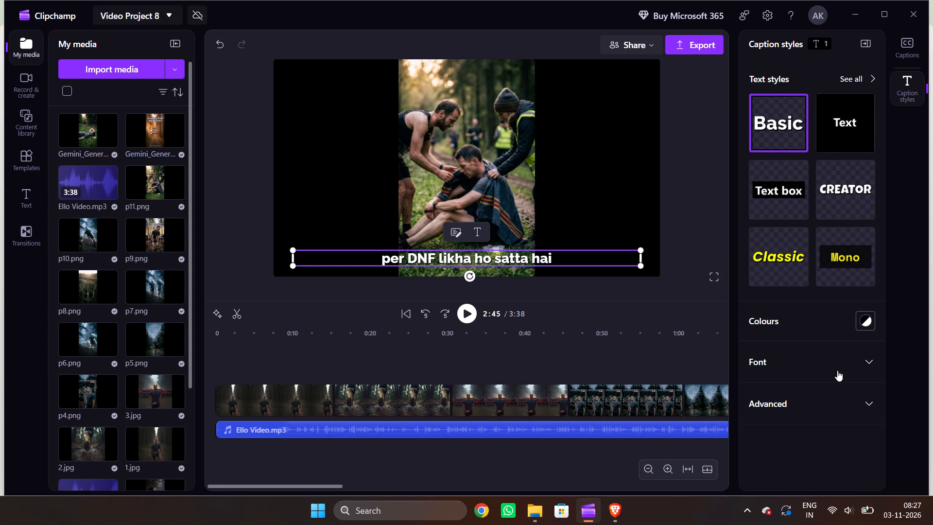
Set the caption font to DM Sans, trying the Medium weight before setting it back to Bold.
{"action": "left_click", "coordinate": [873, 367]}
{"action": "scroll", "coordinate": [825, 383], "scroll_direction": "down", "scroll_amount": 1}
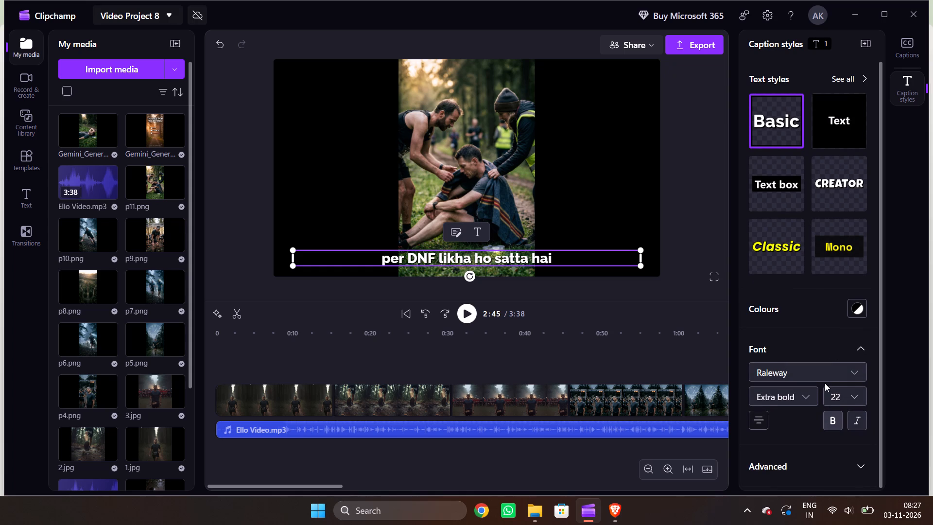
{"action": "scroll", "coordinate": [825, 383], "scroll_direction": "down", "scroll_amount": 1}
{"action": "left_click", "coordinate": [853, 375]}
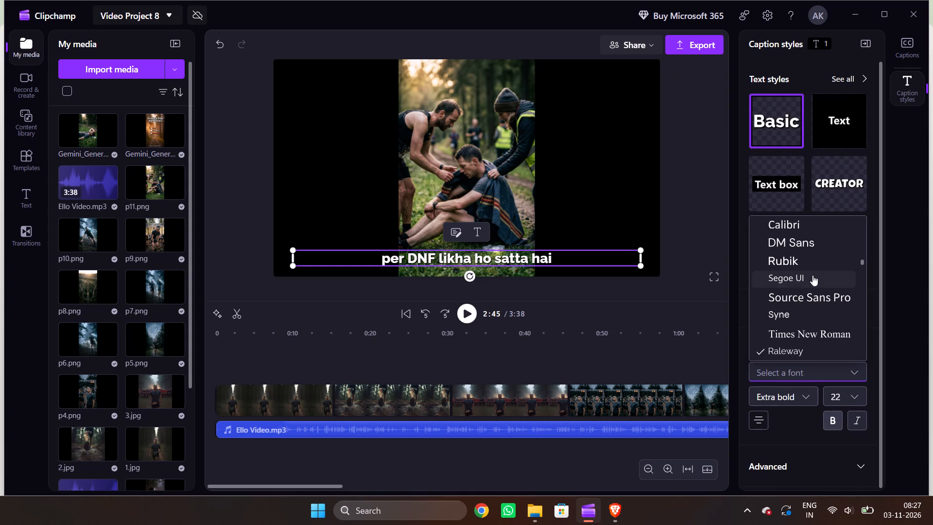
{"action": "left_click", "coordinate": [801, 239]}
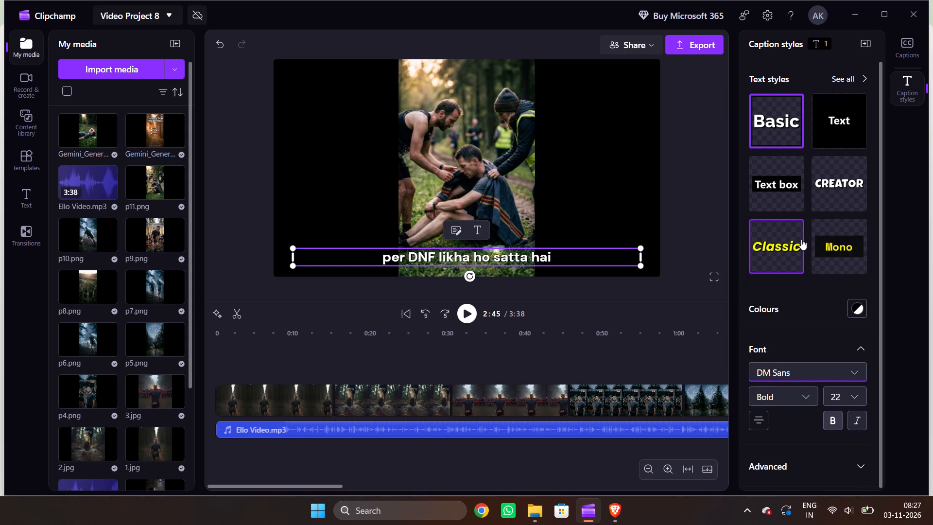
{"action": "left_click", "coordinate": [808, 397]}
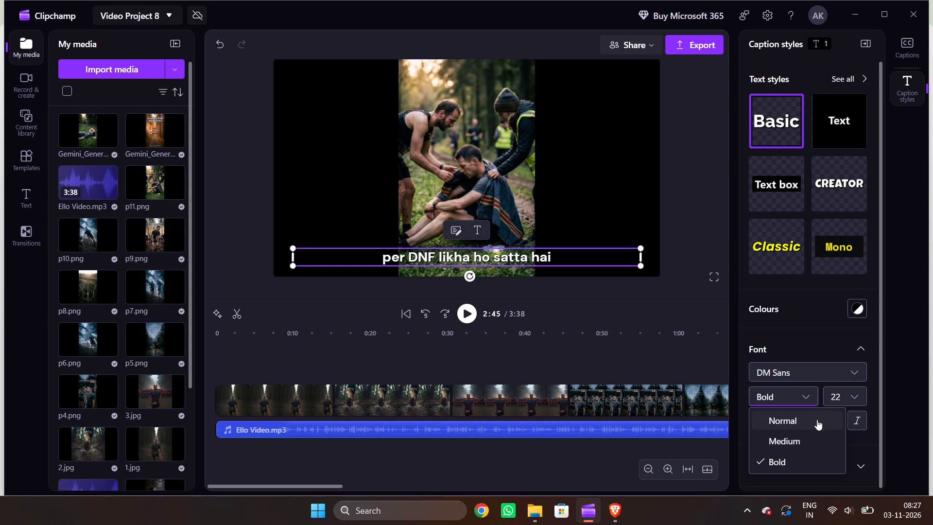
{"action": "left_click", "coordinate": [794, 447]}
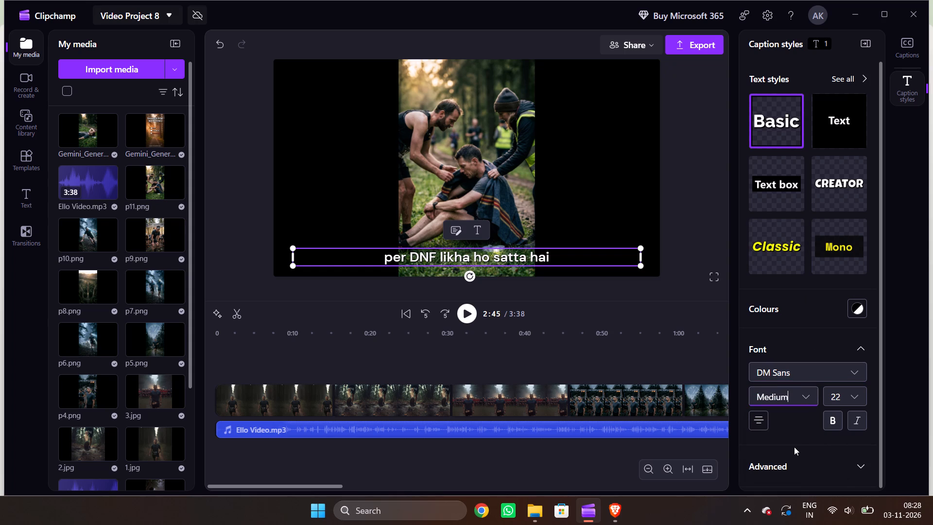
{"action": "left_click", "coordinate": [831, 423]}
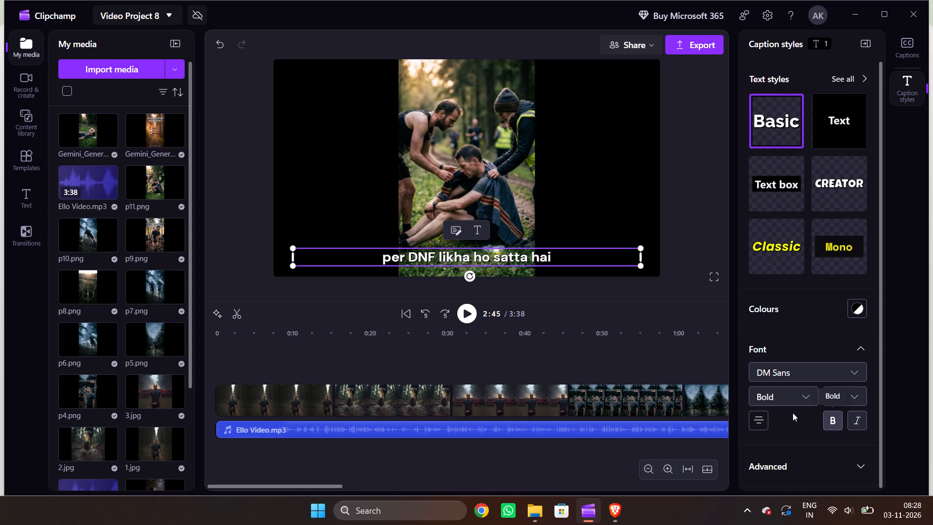
Examine the captions' advanced line height and letter spacing settings and their text and shadow colour options.
{"action": "scroll", "coordinate": [790, 413], "scroll_direction": "down", "scroll_amount": 2}
{"action": "left_click", "coordinate": [789, 466]}
{"action": "scroll", "coordinate": [843, 408], "scroll_direction": "down", "scroll_amount": 1}
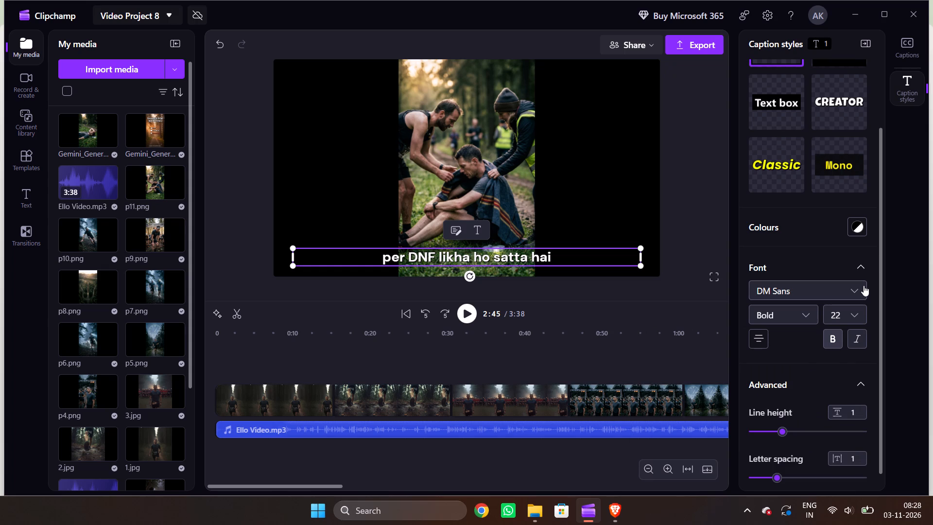
{"action": "scroll", "coordinate": [803, 394], "scroll_direction": "down", "scroll_amount": 1}
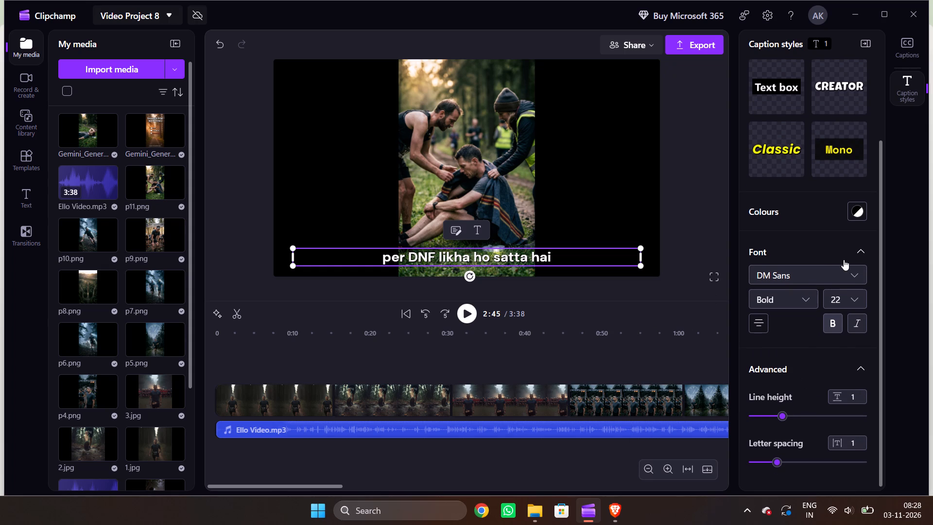
{"action": "scroll", "coordinate": [824, 204], "scroll_direction": "up", "scroll_amount": 2}
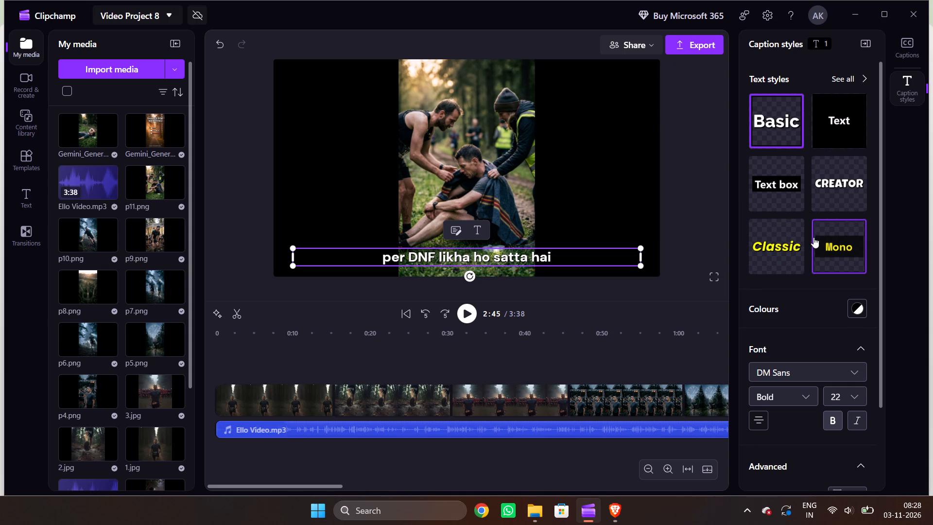
{"action": "left_click", "coordinate": [858, 307]}
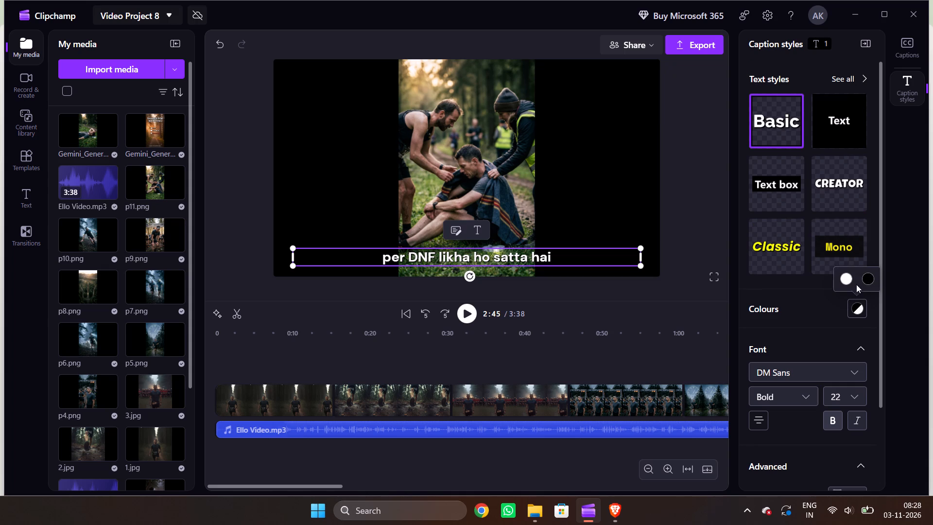
{"action": "left_click", "coordinate": [869, 279]}
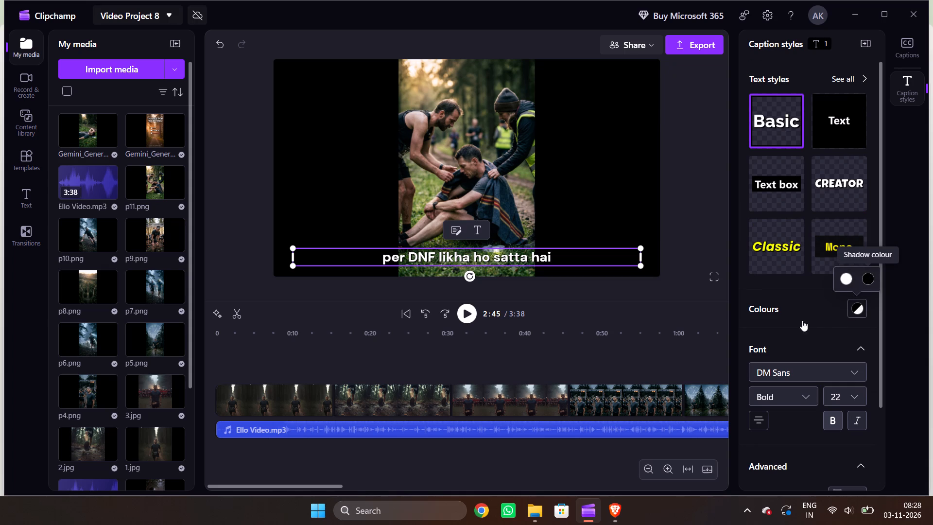
{"action": "triple_click", "coordinate": [781, 314]}
{"action": "triple_click", "coordinate": [803, 319]}
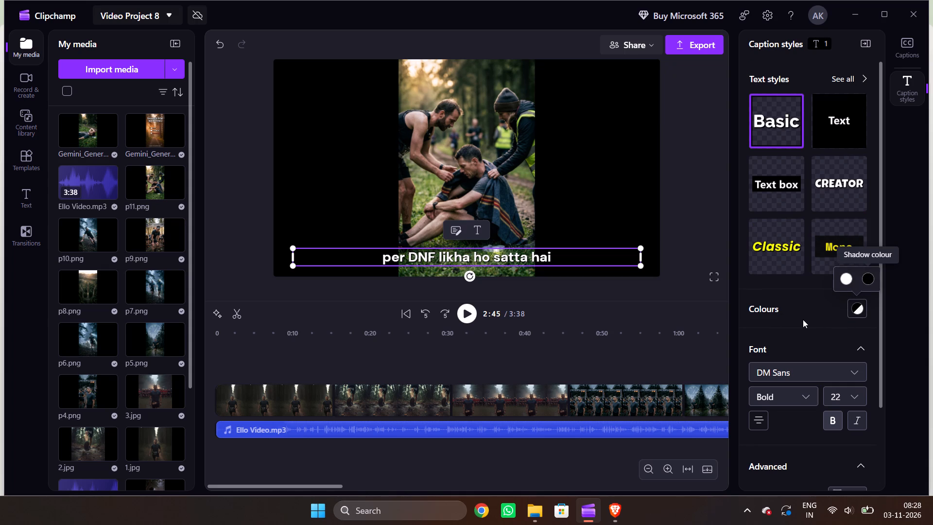
{"action": "triple_click", "coordinate": [809, 312]}
{"action": "left_click", "coordinate": [809, 312]}
{"action": "left_click_drag", "start_coordinate": [809, 312], "coordinate": [820, 309]}
{"action": "triple_click", "coordinate": [820, 309]}
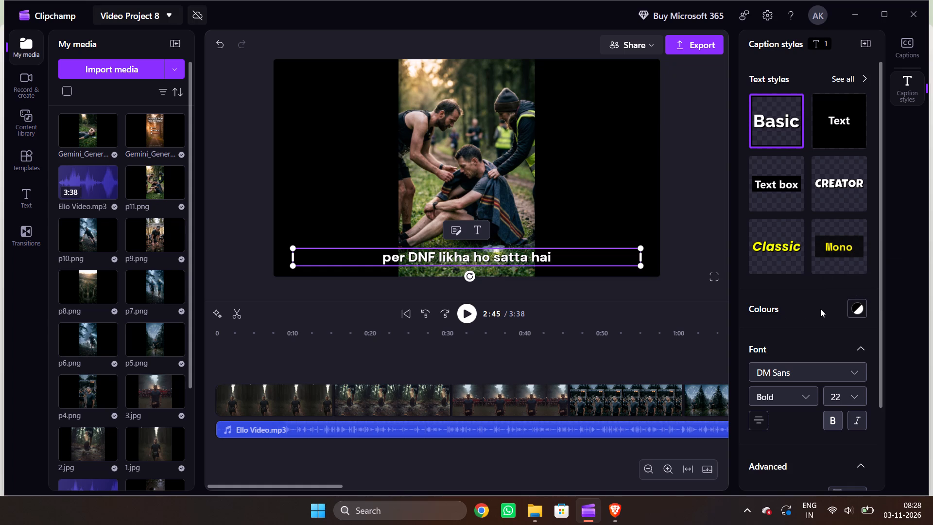
Apply the Rounded text style from the full set of caption styles.
{"action": "left_click", "coordinate": [832, 84]}
{"action": "scroll", "coordinate": [843, 251], "scroll_direction": "down", "scroll_amount": 1}
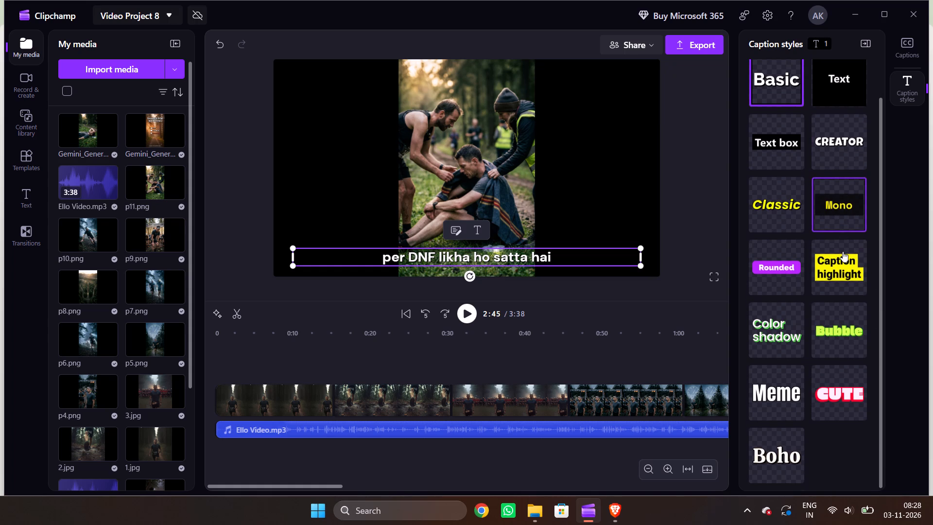
{"action": "left_click", "coordinate": [802, 278]}
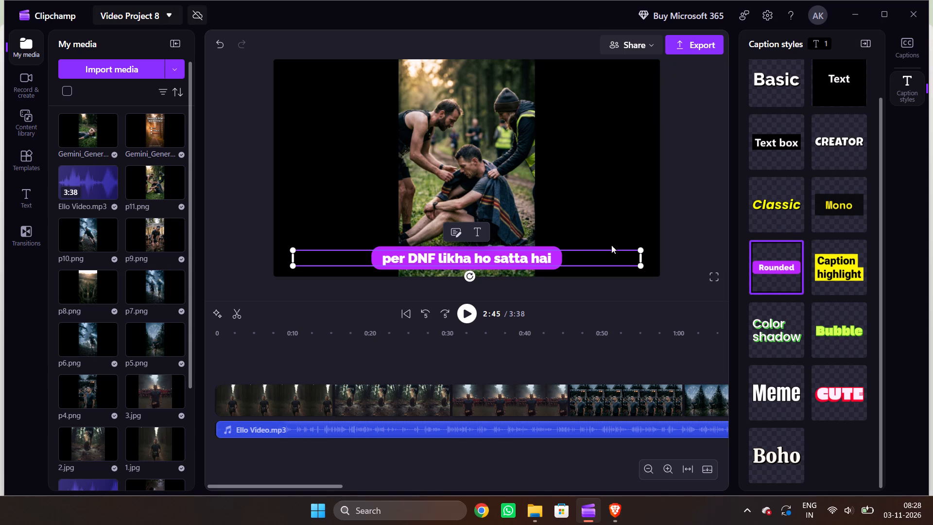
Narrow the caption box from both sides, scale it down slightly and shift it to sit centred under the image.
{"action": "left_click_drag", "start_coordinate": [640, 257], "coordinate": [587, 260]}
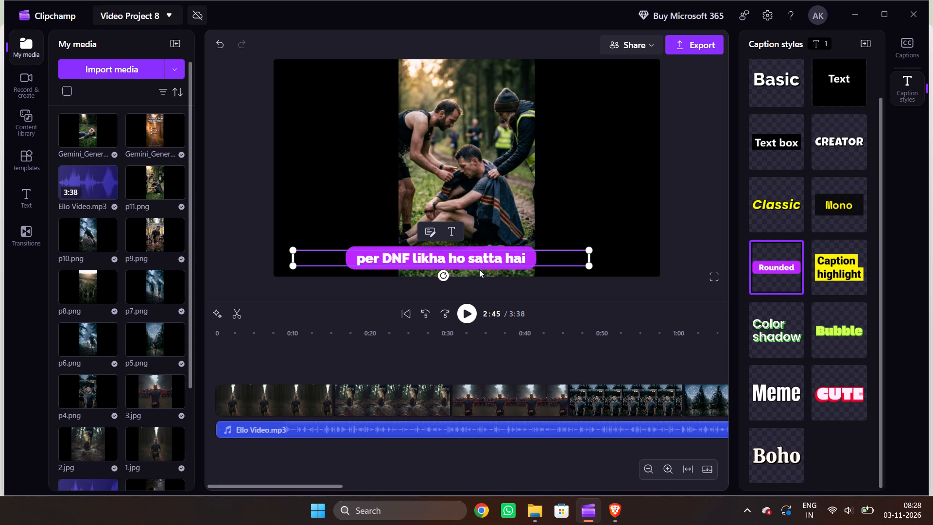
{"action": "left_click", "coordinate": [296, 256]}
{"action": "left_click_drag", "start_coordinate": [292, 256], "coordinate": [319, 258]}
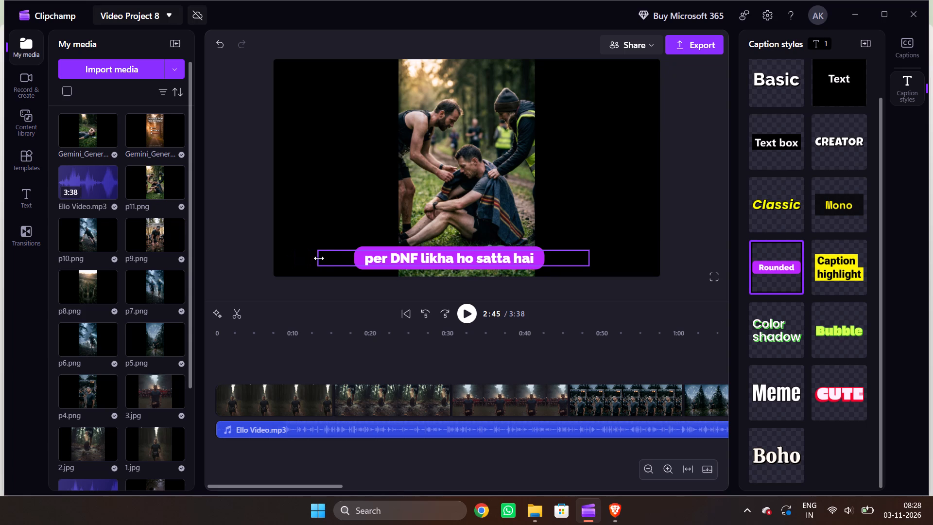
{"action": "left_click_drag", "start_coordinate": [319, 258], "coordinate": [332, 261]}
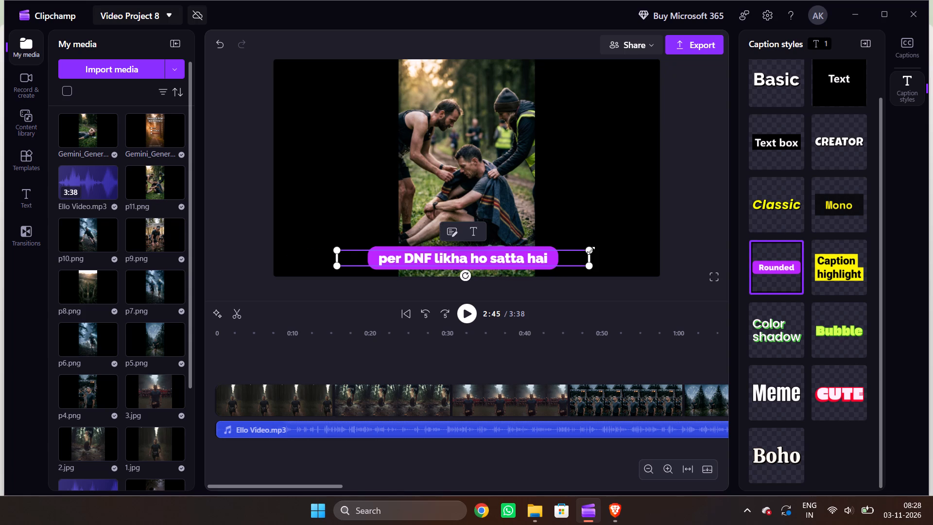
{"action": "left_click_drag", "start_coordinate": [588, 250], "coordinate": [575, 254]}
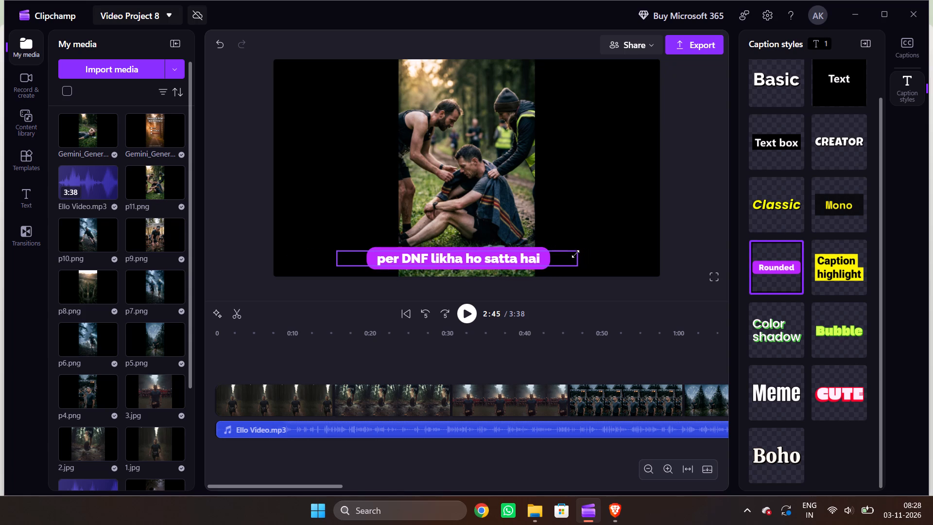
{"action": "left_click_drag", "start_coordinate": [575, 254], "coordinate": [571, 255]}
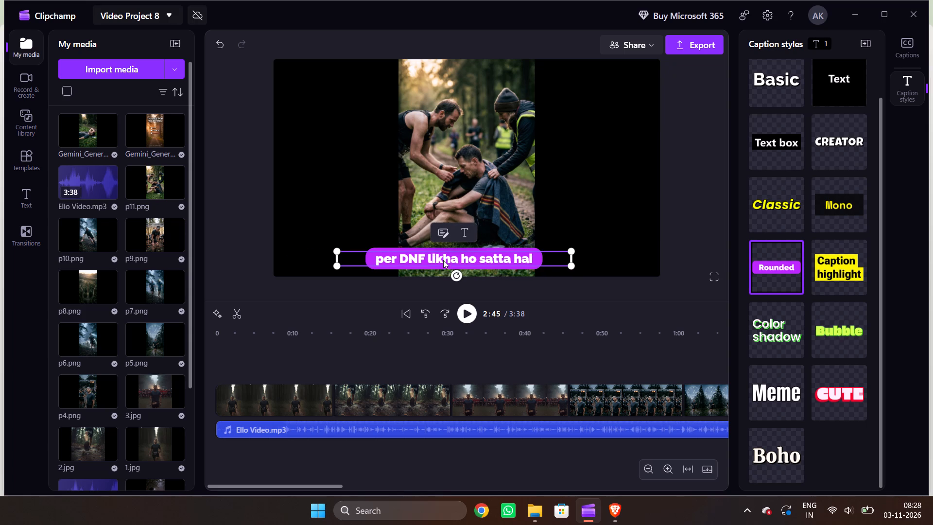
{"action": "left_click_drag", "start_coordinate": [443, 254], "coordinate": [450, 255]}
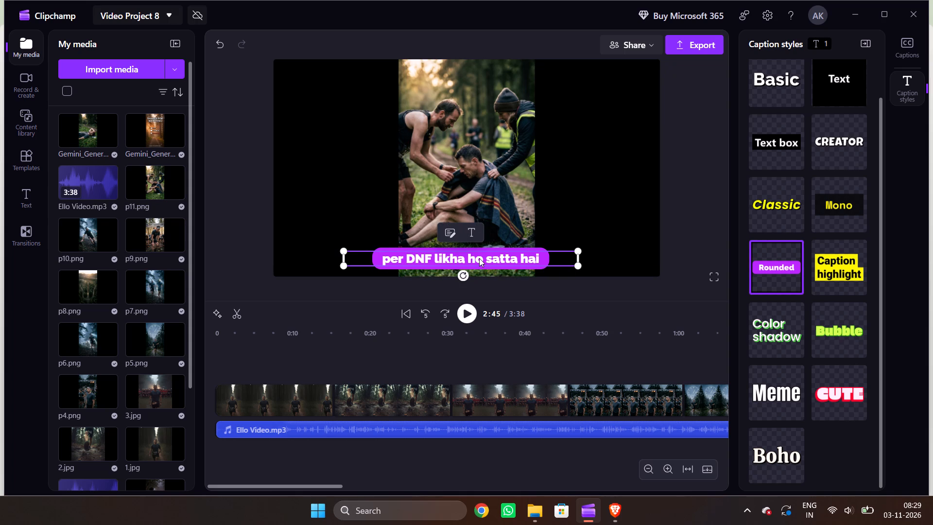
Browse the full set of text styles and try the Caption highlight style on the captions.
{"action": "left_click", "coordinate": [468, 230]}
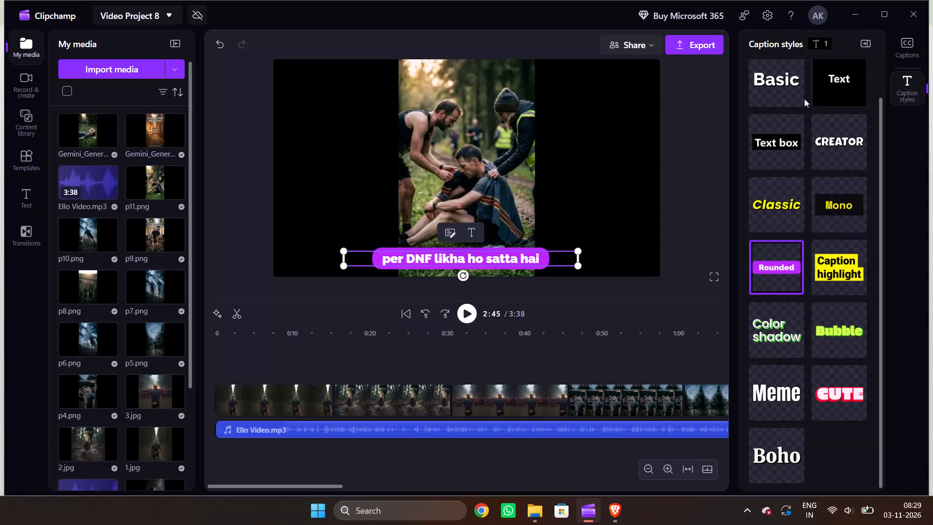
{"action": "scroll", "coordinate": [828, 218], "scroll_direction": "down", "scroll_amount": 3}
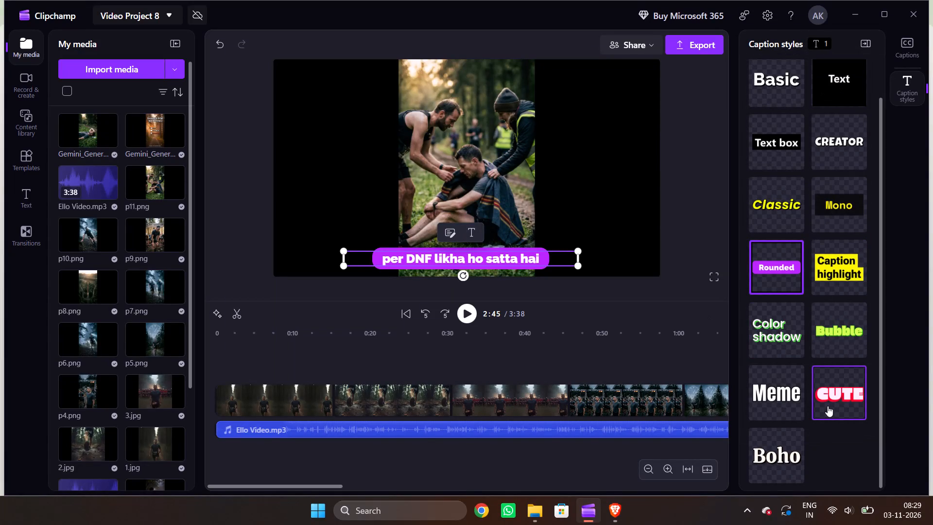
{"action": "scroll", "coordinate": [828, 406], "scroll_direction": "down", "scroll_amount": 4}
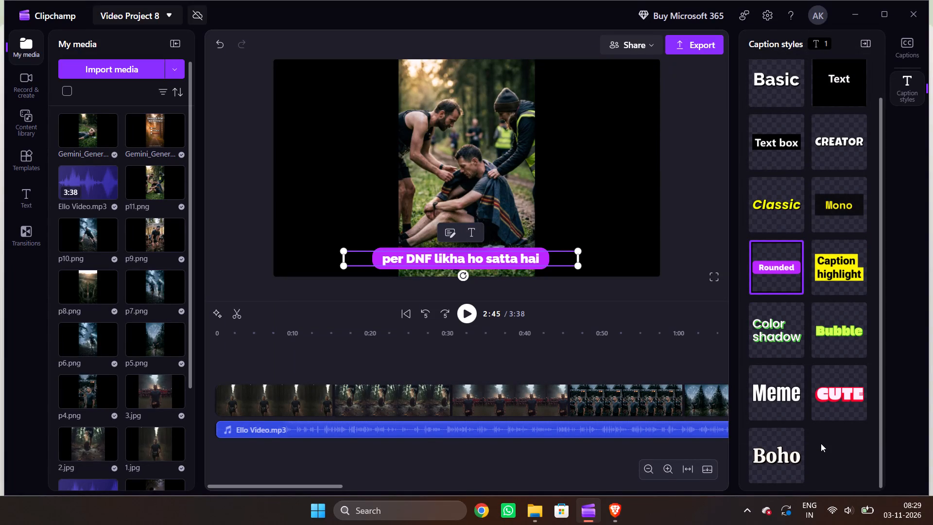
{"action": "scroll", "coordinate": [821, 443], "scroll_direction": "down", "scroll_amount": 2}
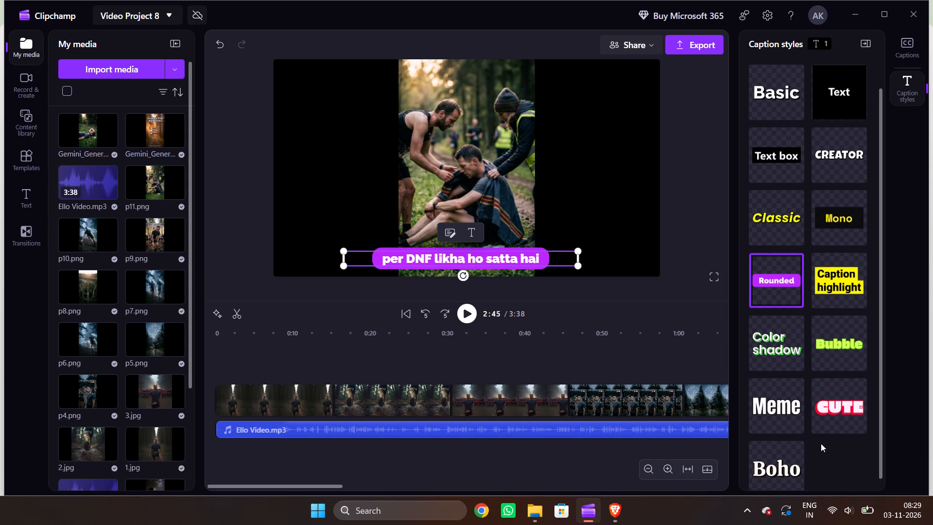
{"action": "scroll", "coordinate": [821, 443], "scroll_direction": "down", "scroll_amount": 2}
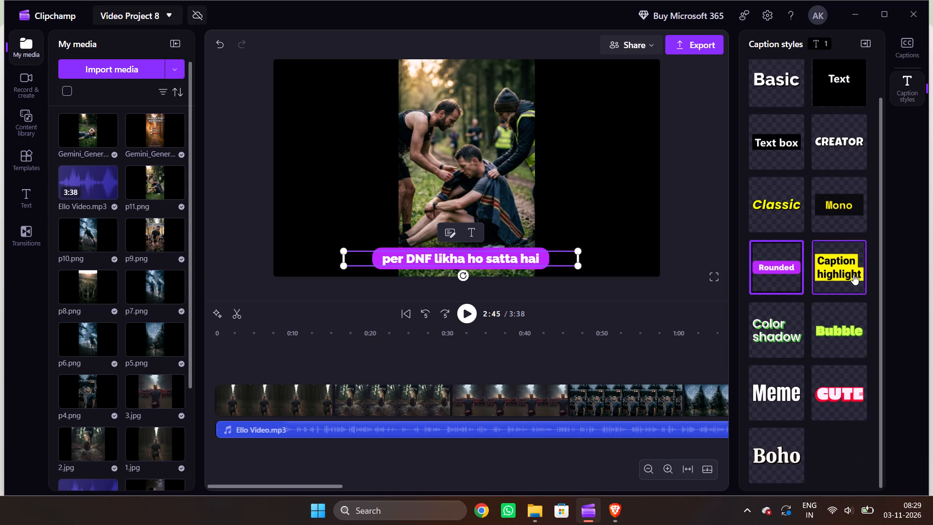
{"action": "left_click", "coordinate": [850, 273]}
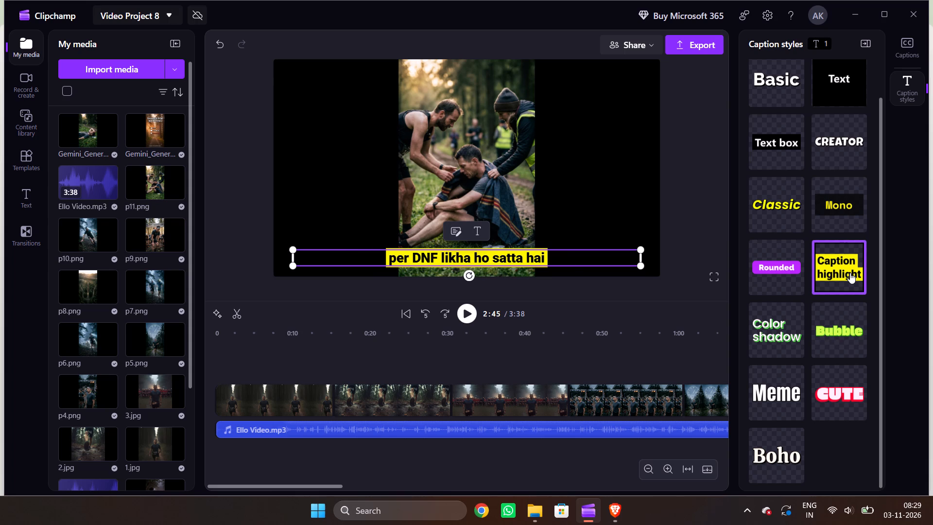
Apply the Basic text style to the captions and return to the main caption style settings.
{"action": "scroll", "coordinate": [850, 273], "scroll_direction": "up", "scroll_amount": 5}
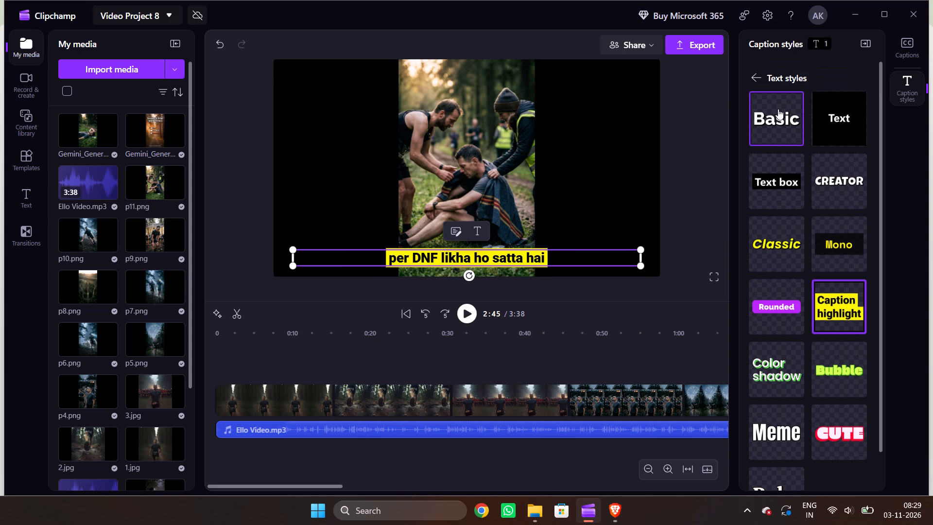
{"action": "left_click", "coordinate": [778, 109]}
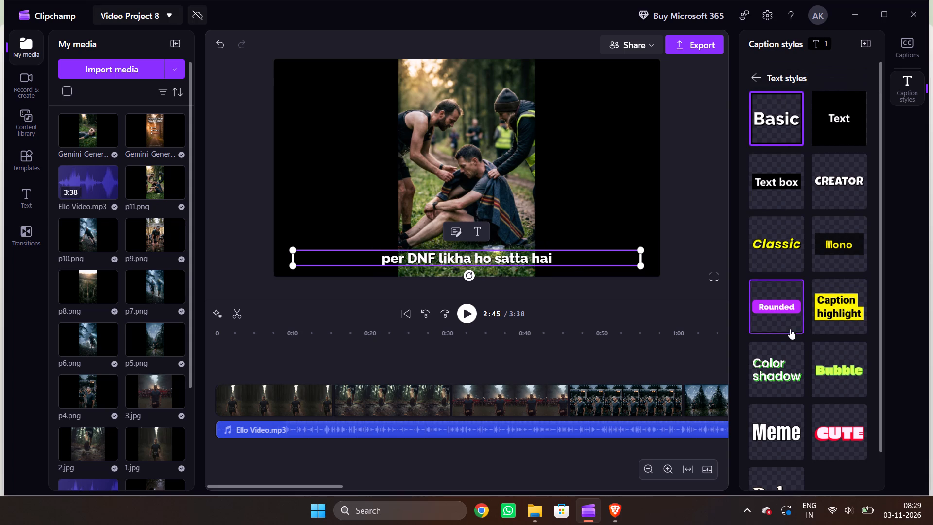
{"action": "scroll", "coordinate": [832, 420], "scroll_direction": "down", "scroll_amount": 4}
{"action": "scroll", "coordinate": [796, 189], "scroll_direction": "up", "scroll_amount": 6}
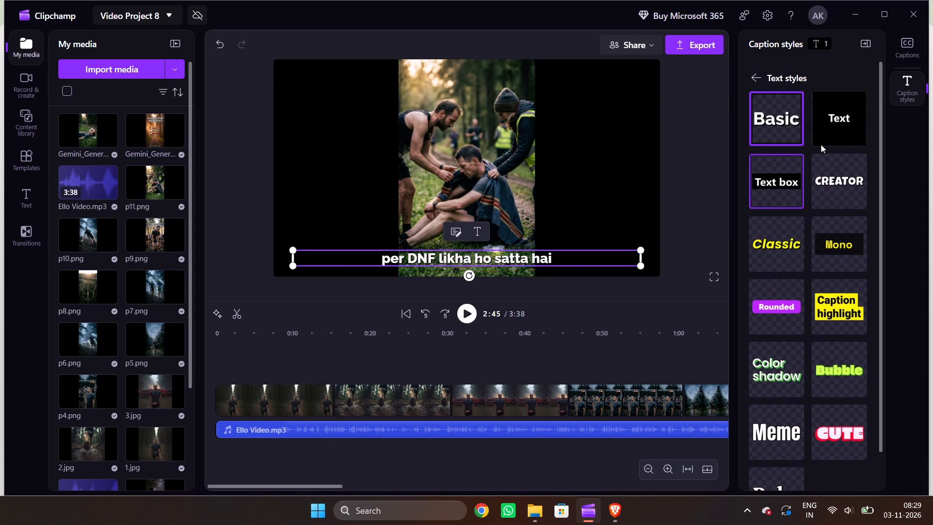
{"action": "left_click", "coordinate": [760, 78]}
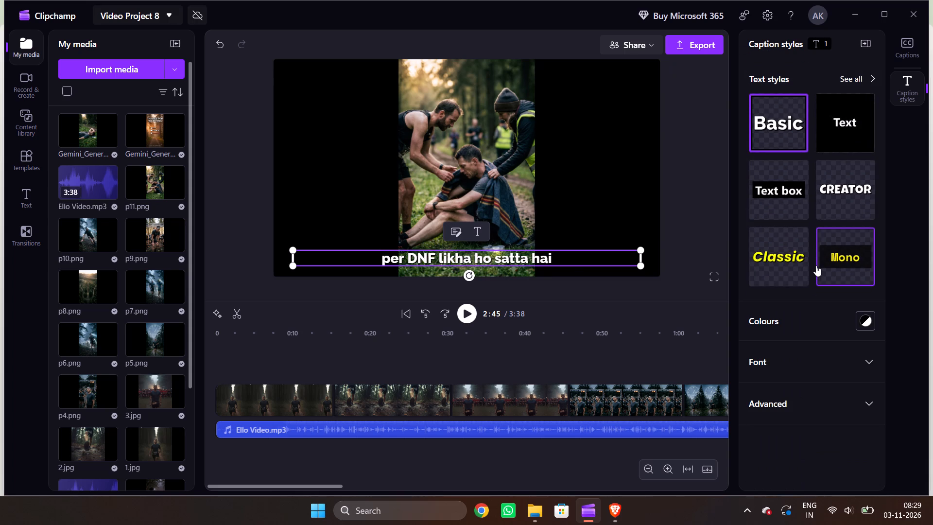
Reduce the caption font size, trying 16 during playback before setting it to 14.
{"action": "left_click", "coordinate": [841, 366]}
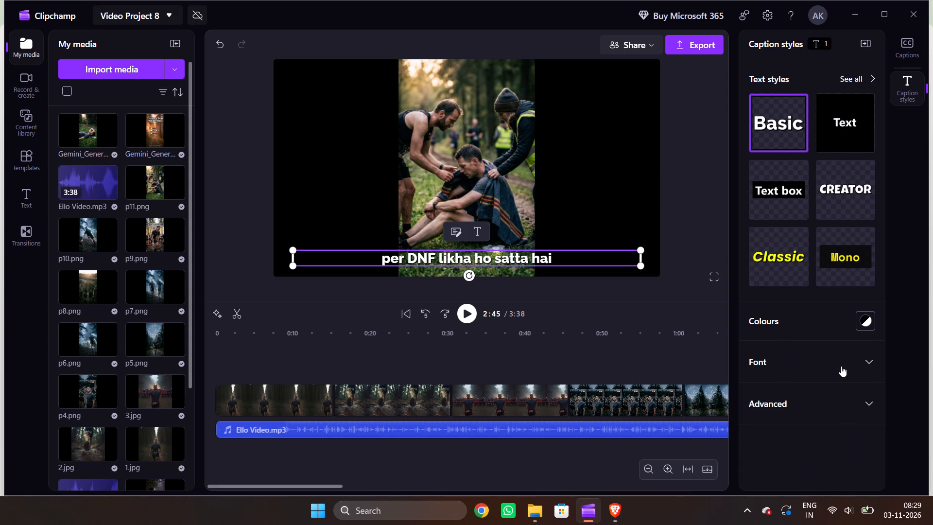
{"action": "left_click", "coordinate": [851, 401]}
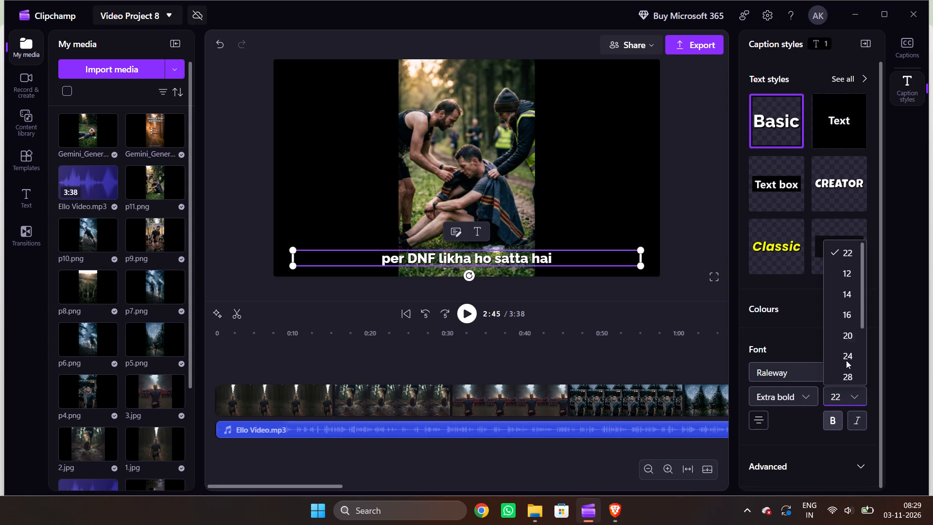
{"action": "scroll", "coordinate": [850, 259], "scroll_direction": "up", "scroll_amount": 2}
{"action": "left_click", "coordinate": [844, 314]}
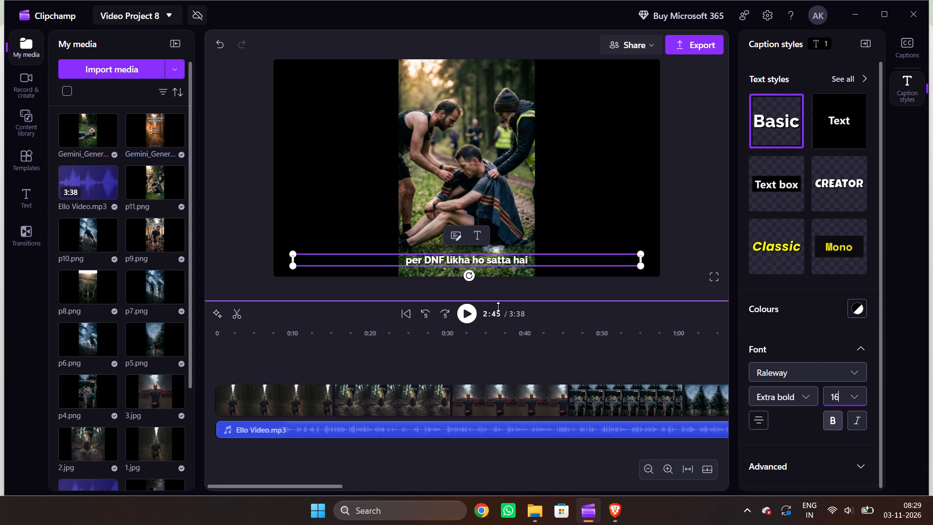
{"action": "left_click", "coordinate": [467, 310]}
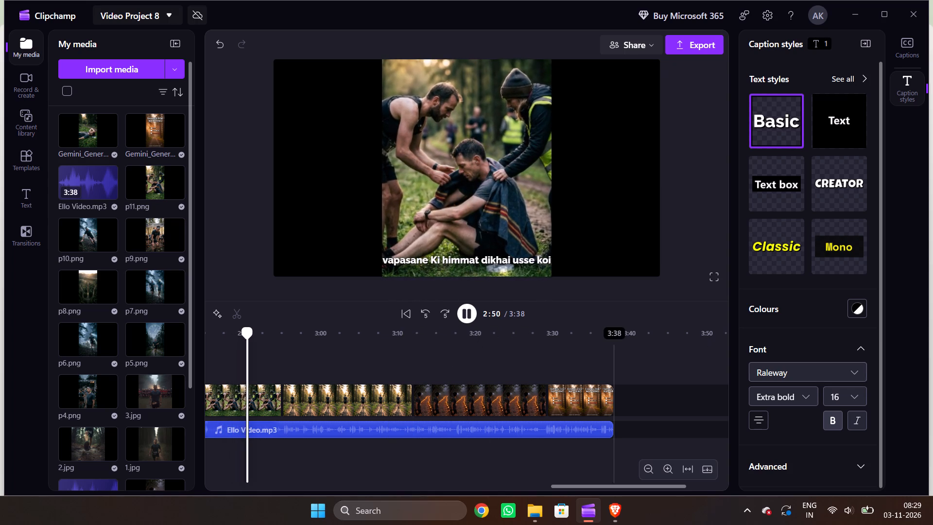
{"action": "left_click", "coordinate": [847, 396]}
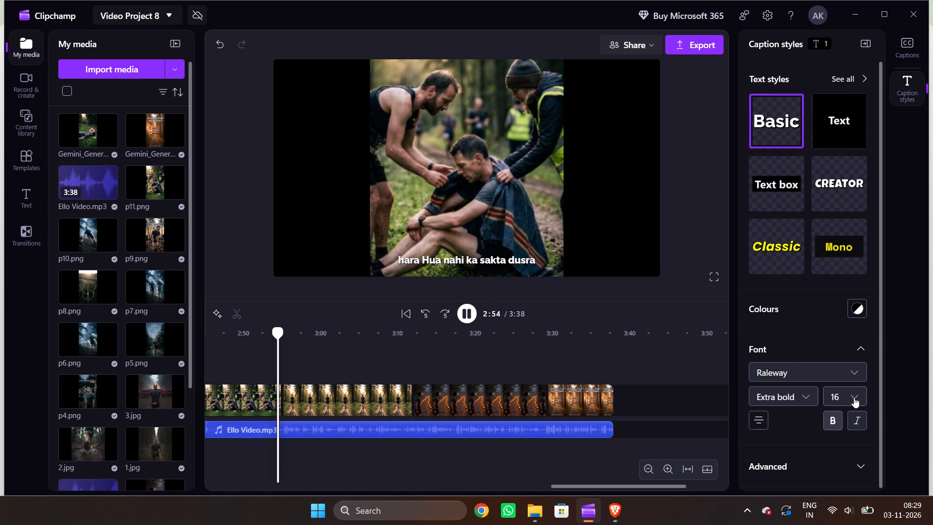
{"action": "left_click", "coordinate": [854, 397]}
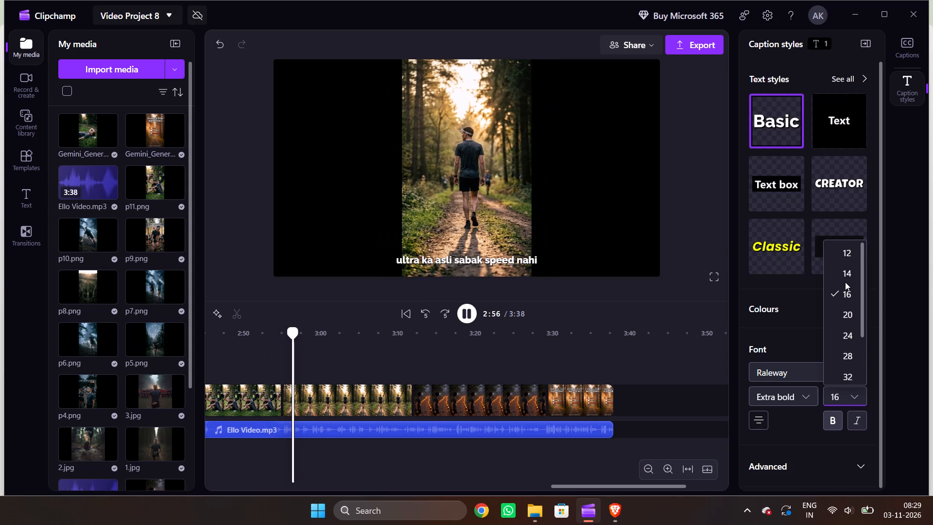
{"action": "left_click", "coordinate": [846, 273]}
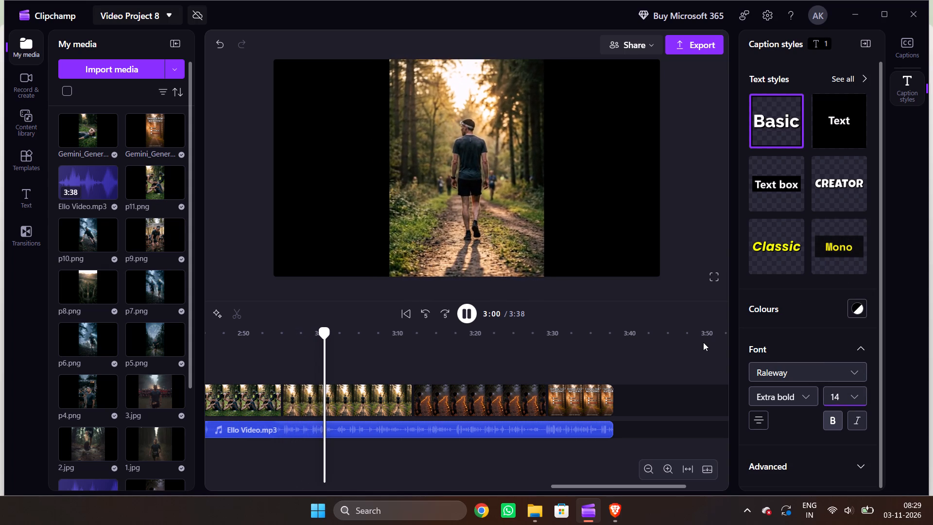
Export the video at 1080p as an MP4 file named Video Project 8.
{"action": "left_click", "coordinate": [698, 46]}
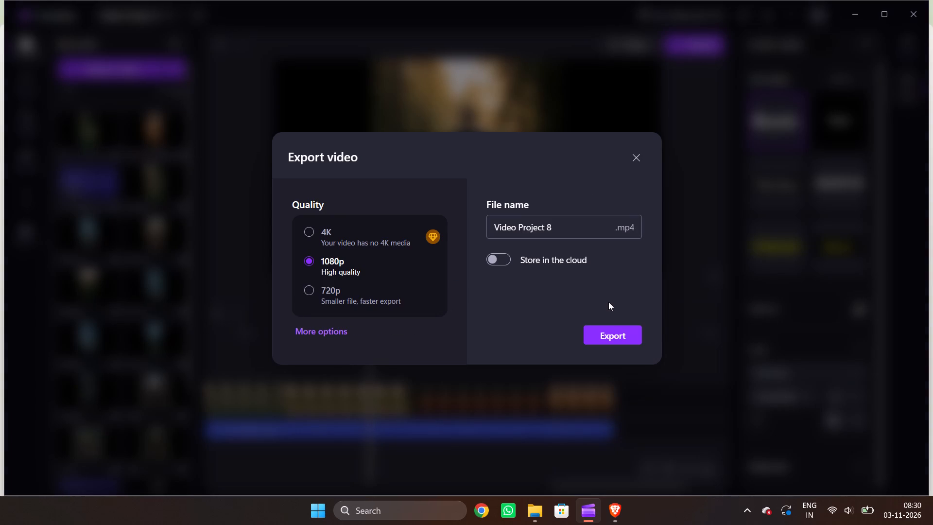
{"action": "left_click", "coordinate": [620, 336]}
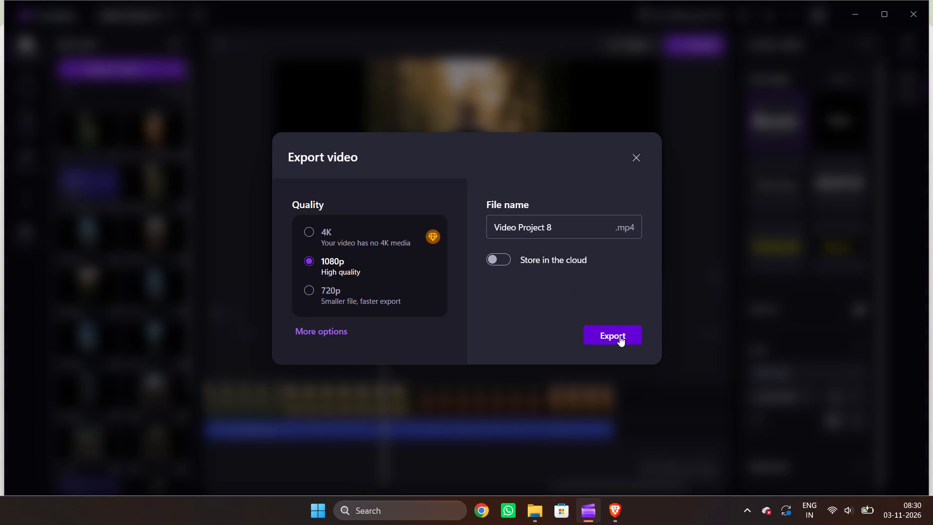
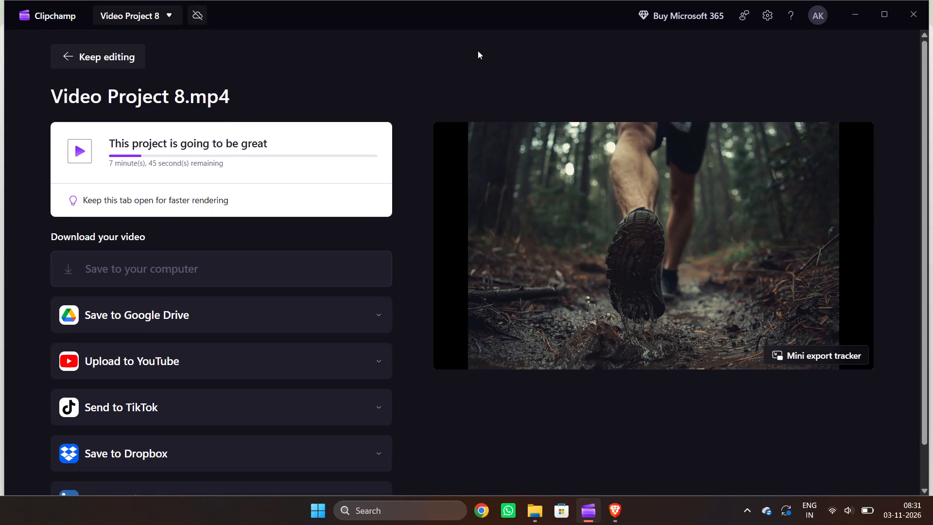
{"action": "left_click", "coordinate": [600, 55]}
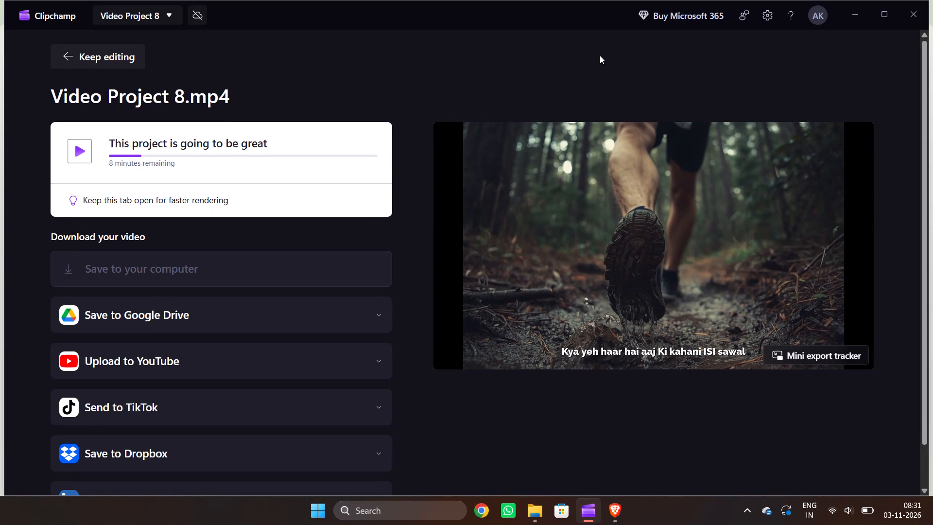
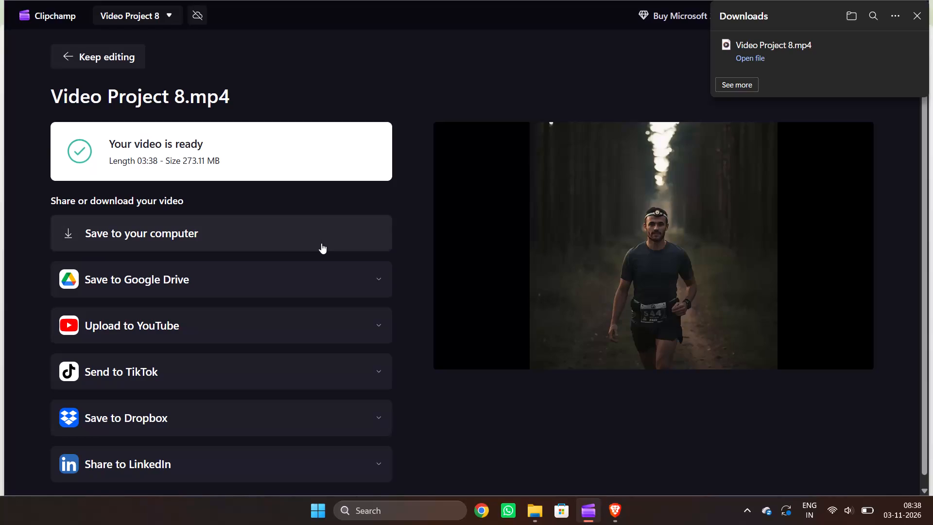
Save the exported video to the computer's Downloads folder as an MP4 file named Ello.
{"action": "left_click", "coordinate": [321, 243]}
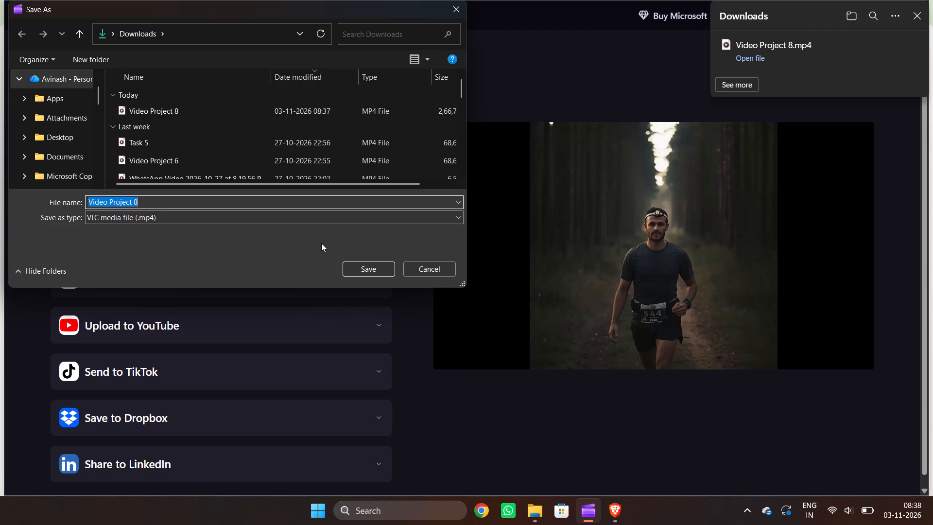
{"action": "key", "text": "BackSpace"}
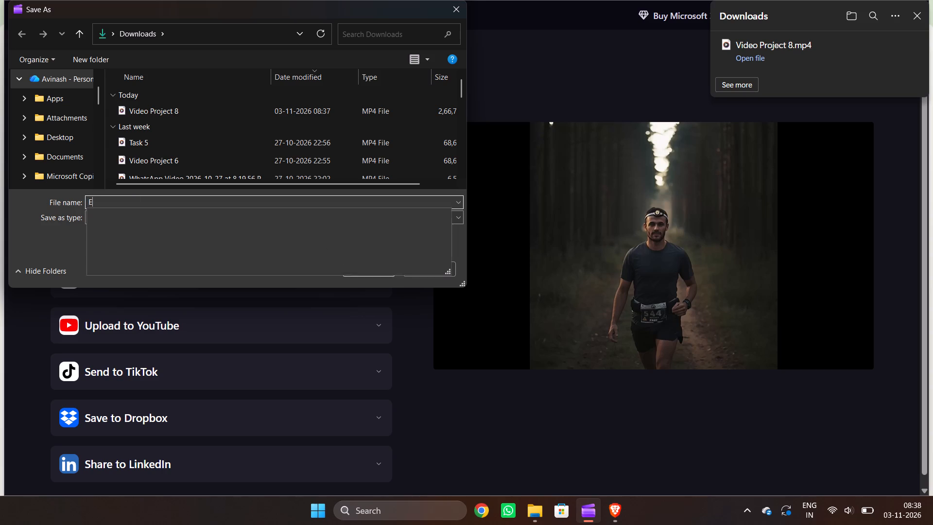
{"action": "type", "text": "lli"}
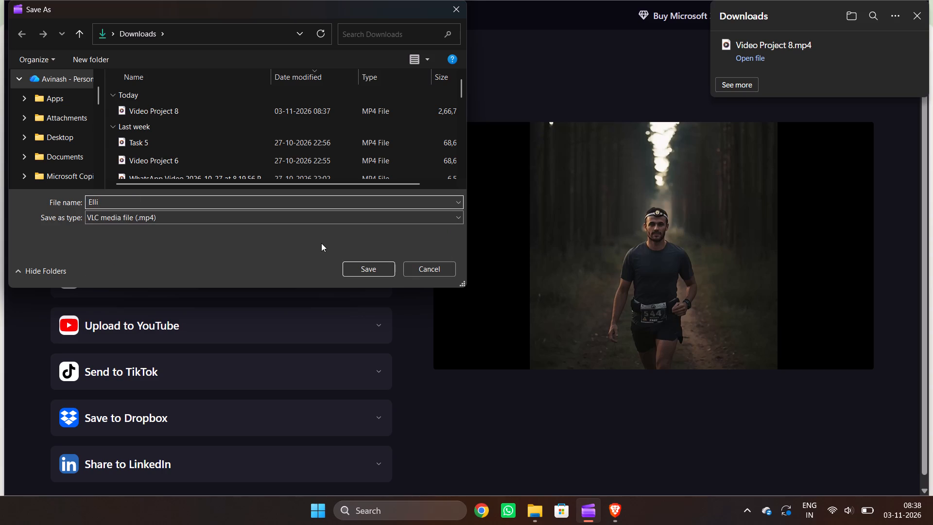
{"action": "key", "text": "BackSpace"}
{"action": "key", "text": "o"}
{"action": "key", "text": "Return"}
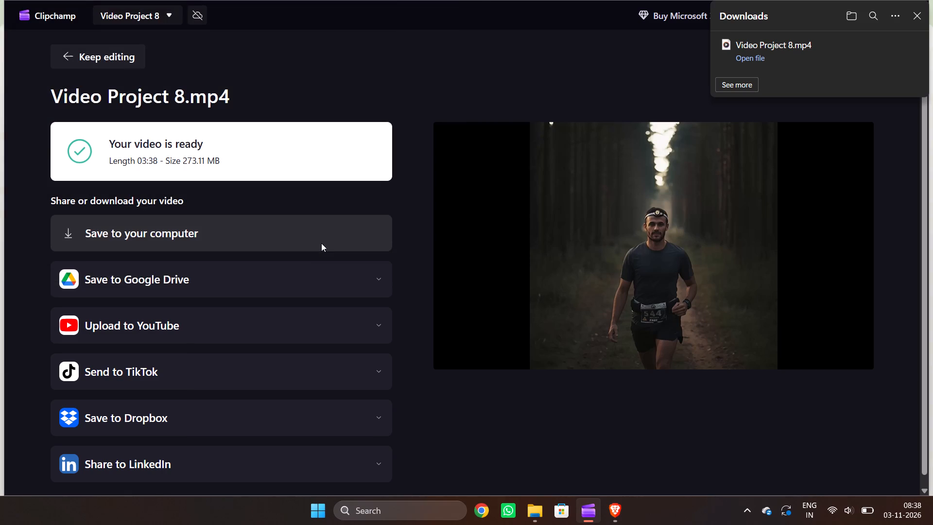